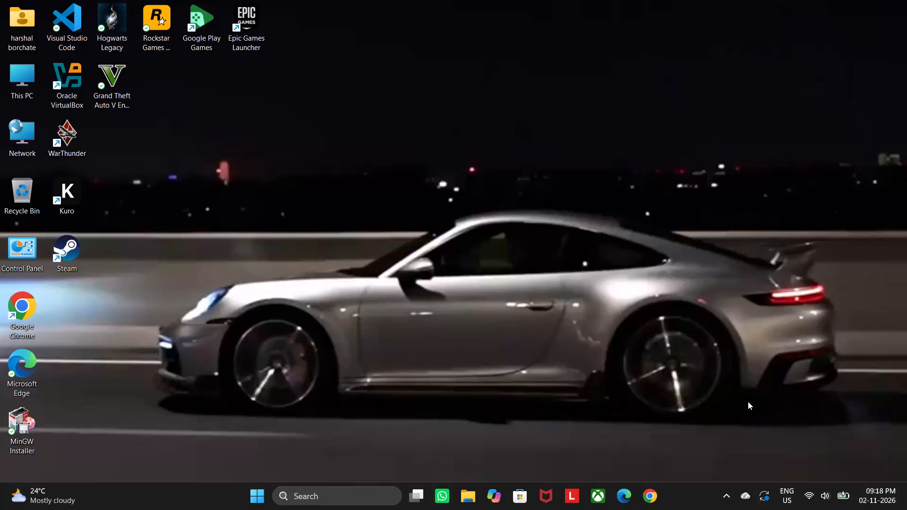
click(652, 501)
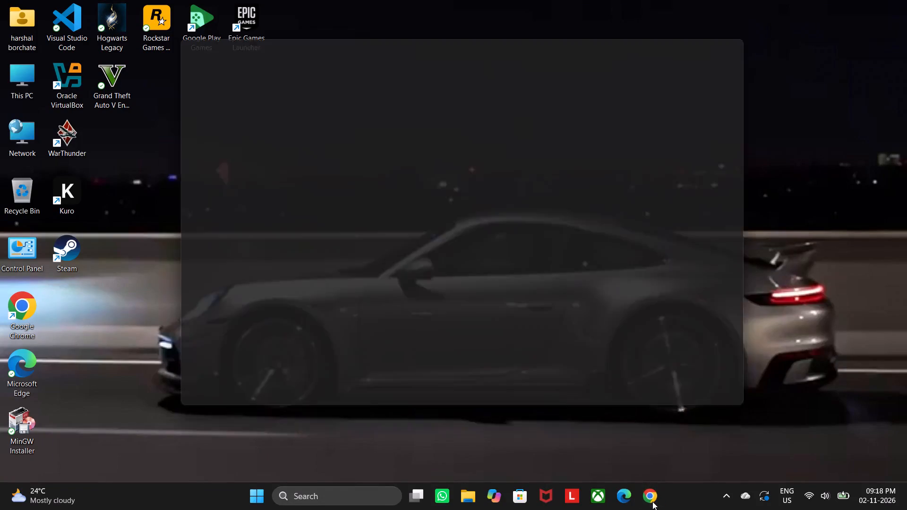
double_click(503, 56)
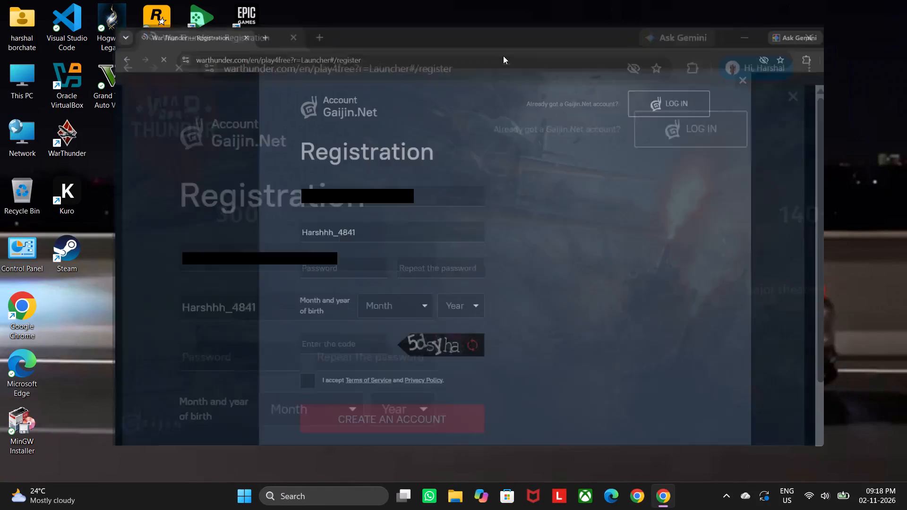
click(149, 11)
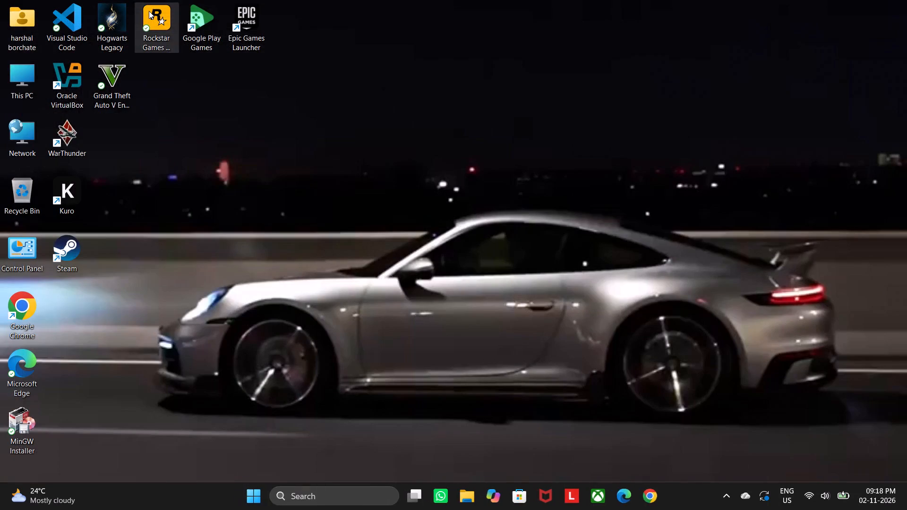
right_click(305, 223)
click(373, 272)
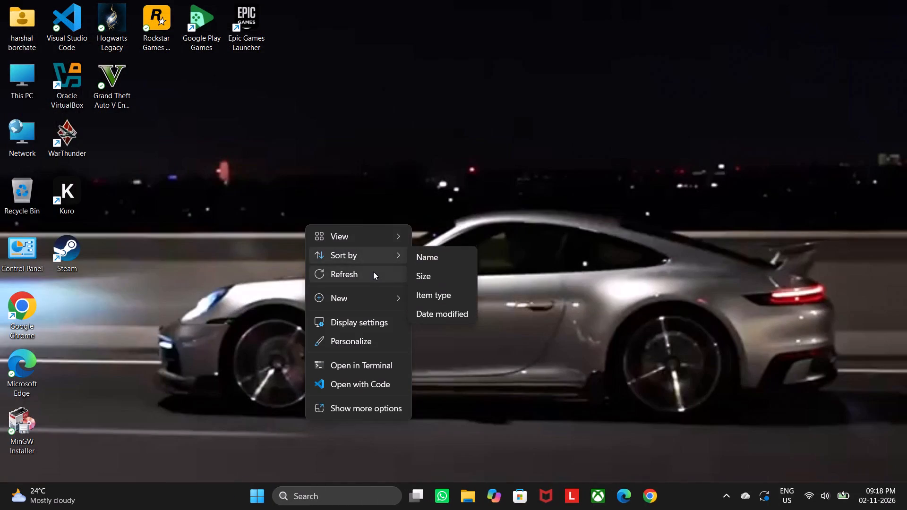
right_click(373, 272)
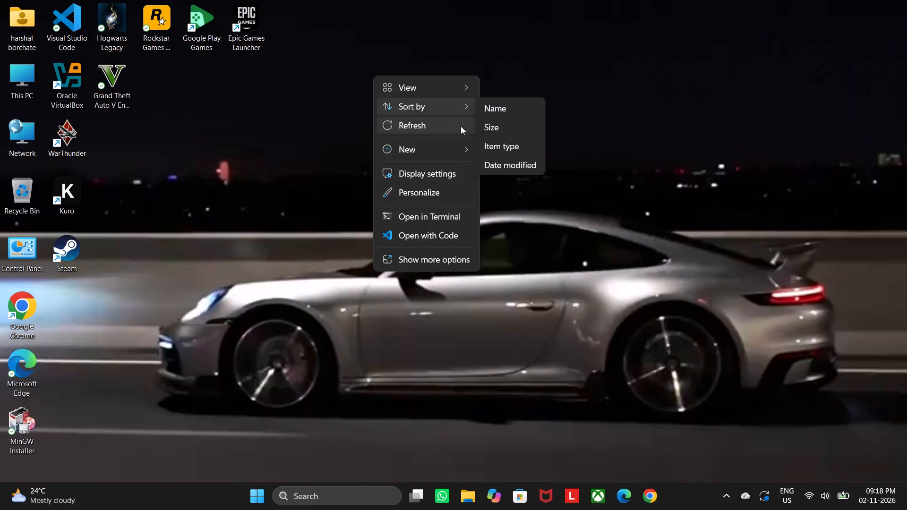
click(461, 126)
Open Google Chrome and go to the Canva website.
click(653, 502)
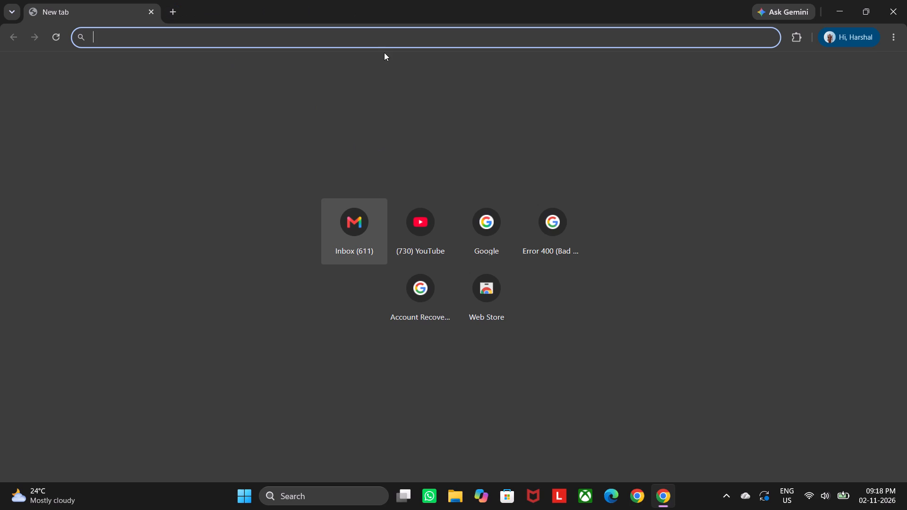
click(389, 43)
text(canv)
key(Return)
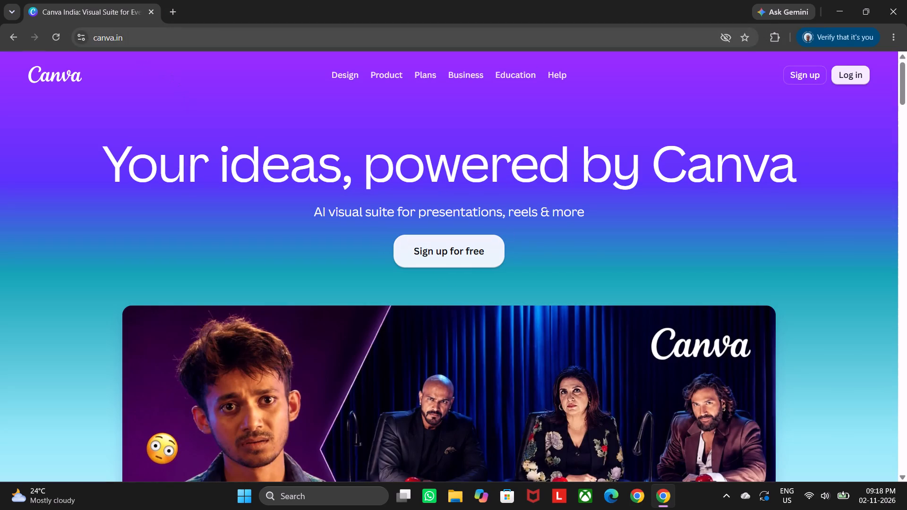
Sign in to Canva with the suggested Google account.
click(144, 31)
click(218, 31)
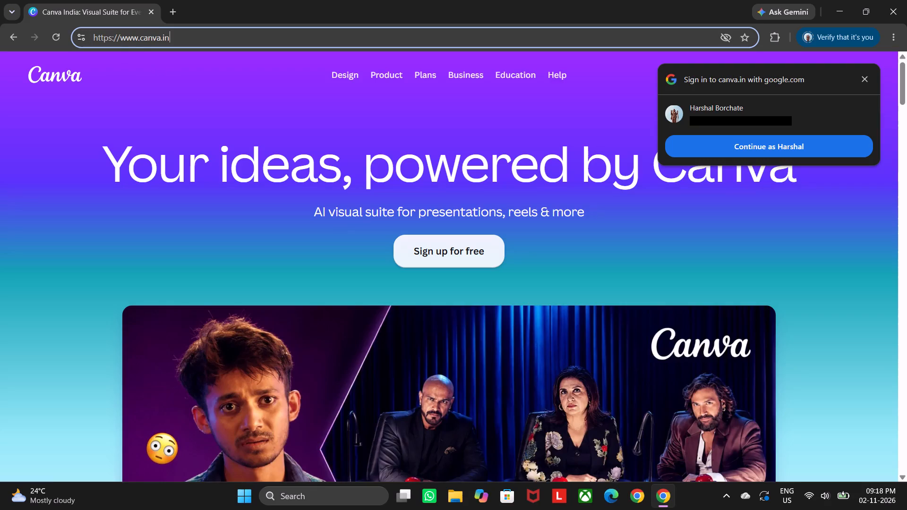
click(752, 145)
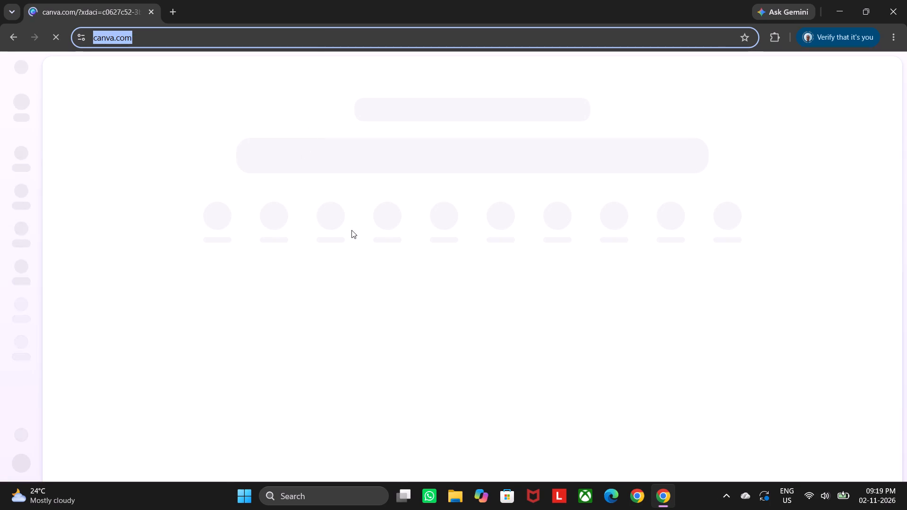
click(757, 103)
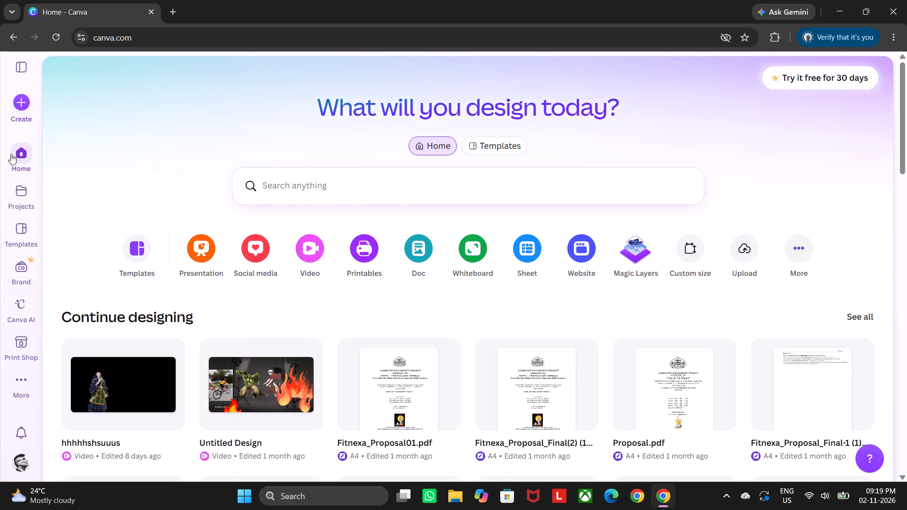
Open the Untitled Design video with the Hulk and flames from the recent projects.
click(23, 196)
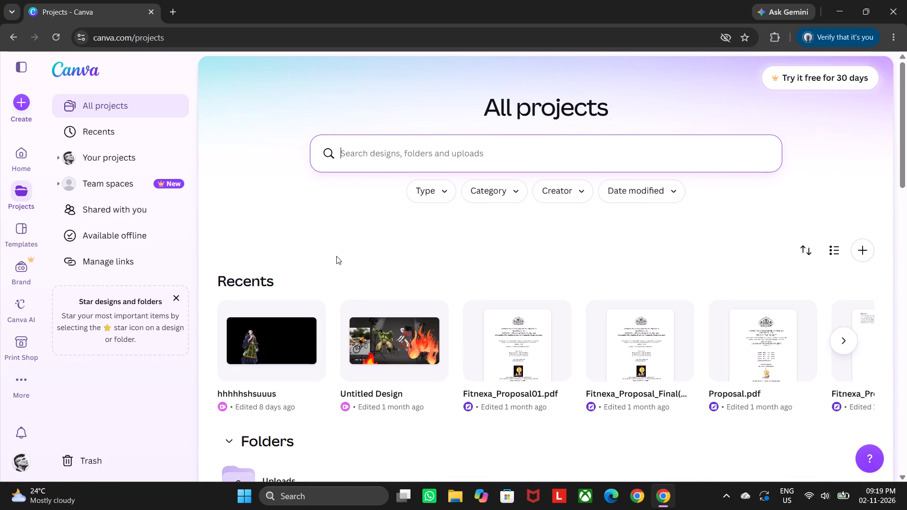
double_click(372, 358)
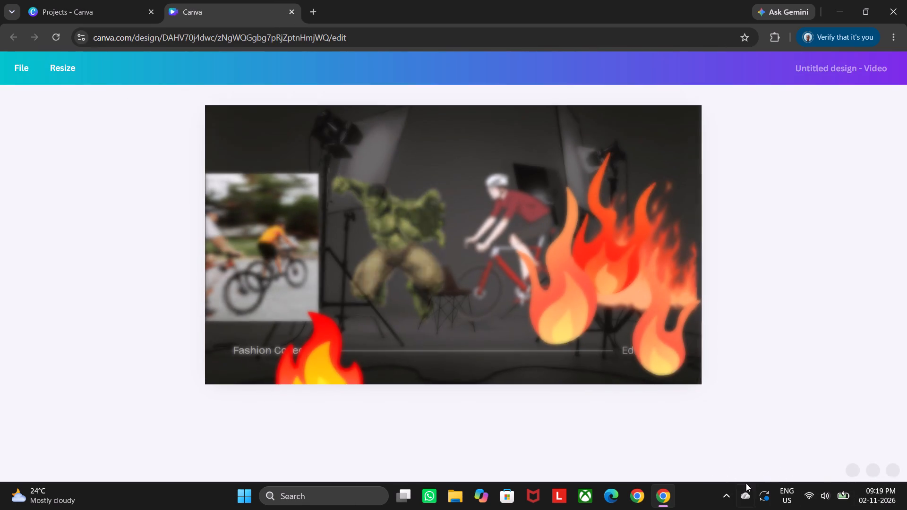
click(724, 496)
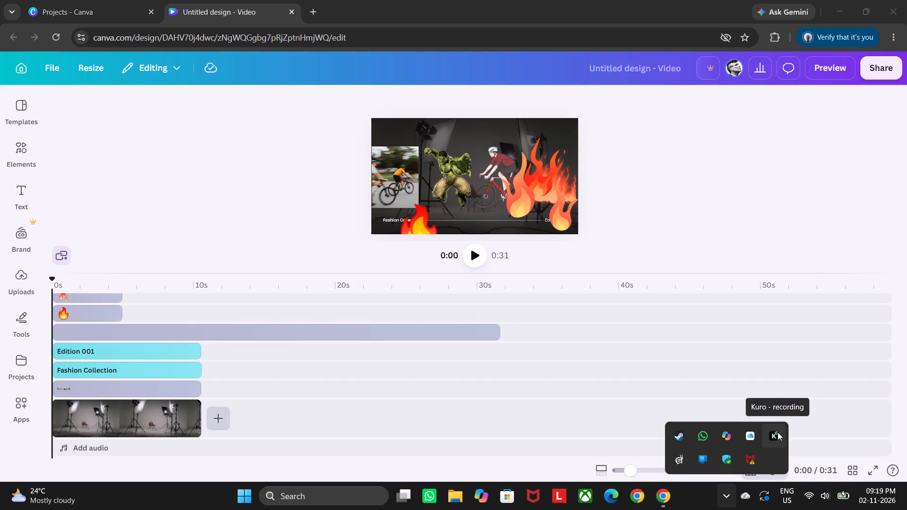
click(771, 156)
Move the studio background video clip off the main track to start at about 19 s, and play the preview.
drag(360, 406, 169, 400)
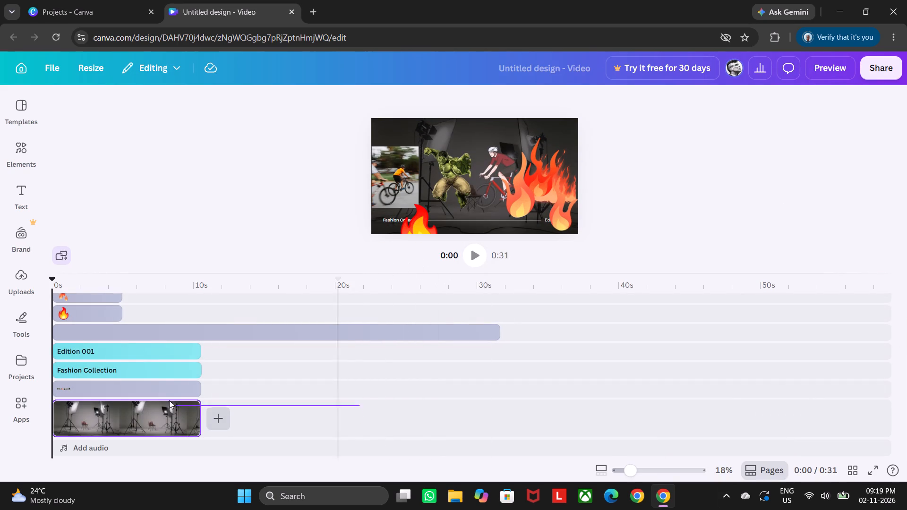
drag(169, 400, 168, 400)
drag(168, 400, 443, 381)
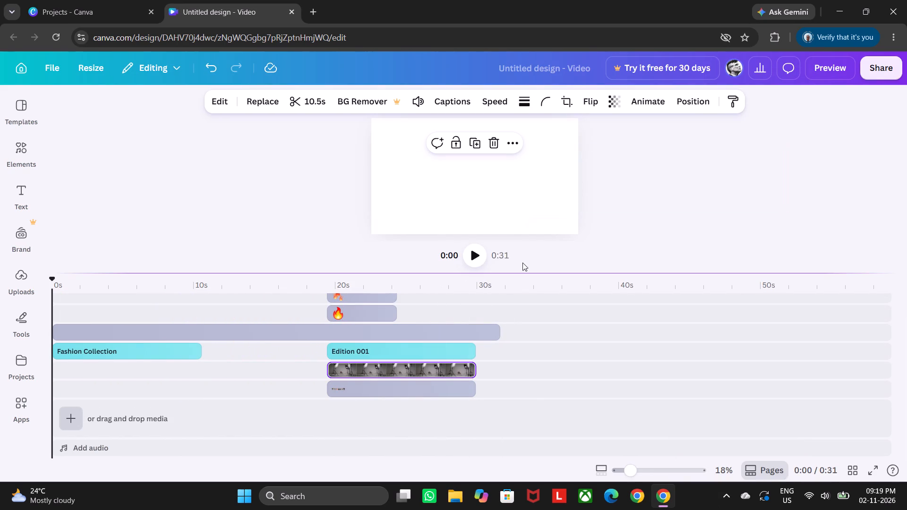
click(475, 254)
Move the 31.6-second line clip onto the rocket's track so that it starts at about 27 s.
scroll(268, 312, right, 5)
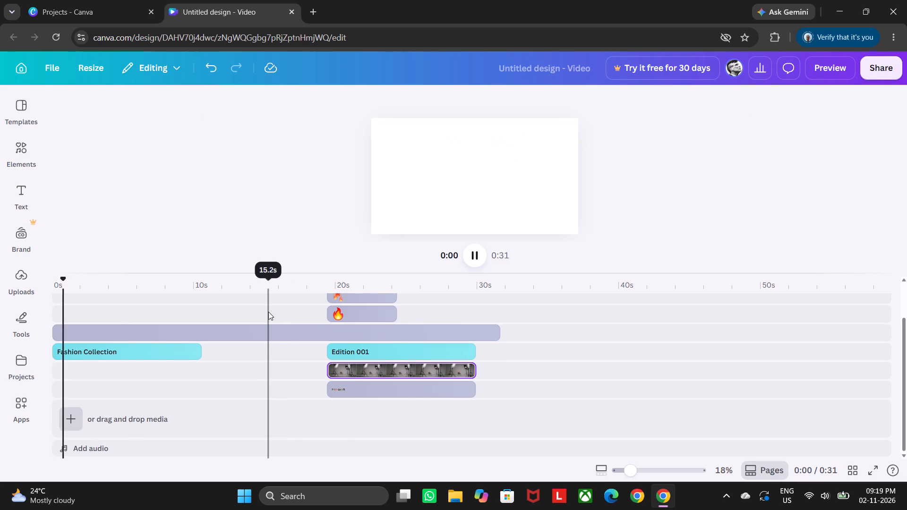
scroll(268, 312, right, 3)
drag(234, 338, 297, 391)
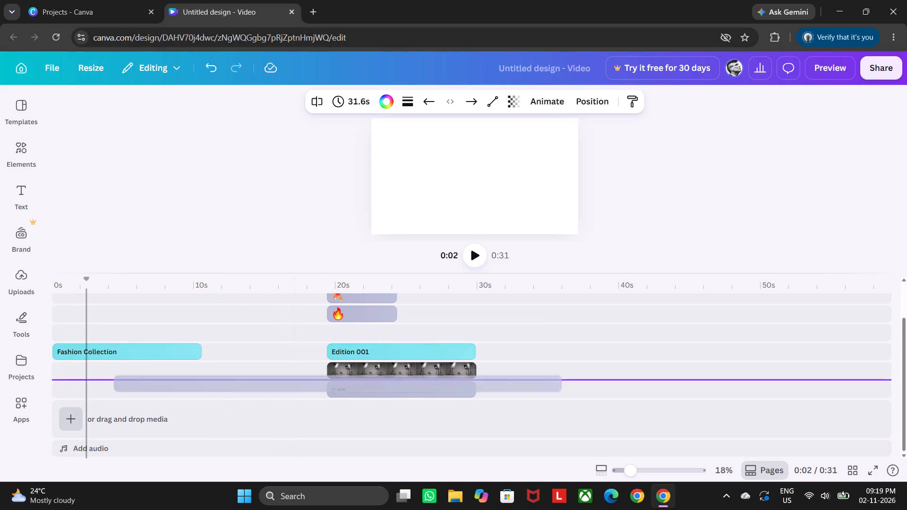
drag(297, 391, 305, 399)
drag(458, 342, 496, 425)
drag(452, 323, 584, 329)
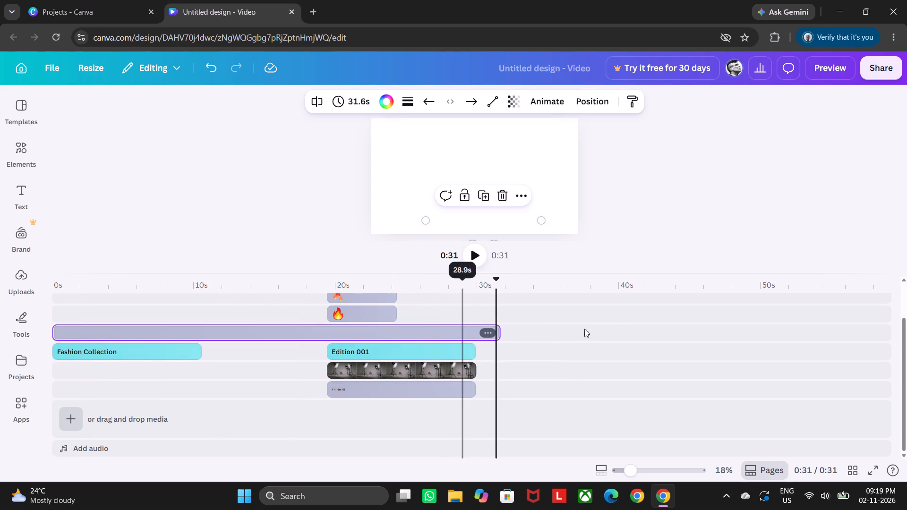
drag(584, 329, 623, 318)
drag(474, 331, 731, 329)
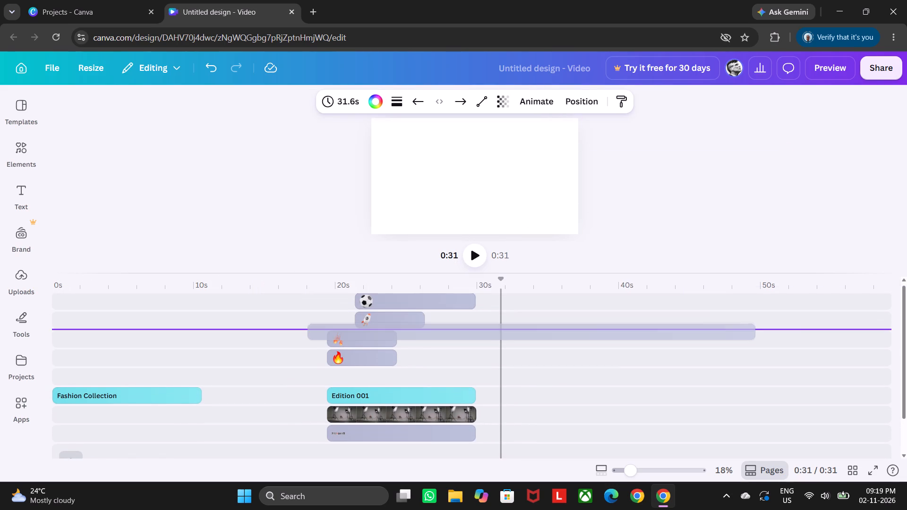
drag(731, 329, 865, 319)
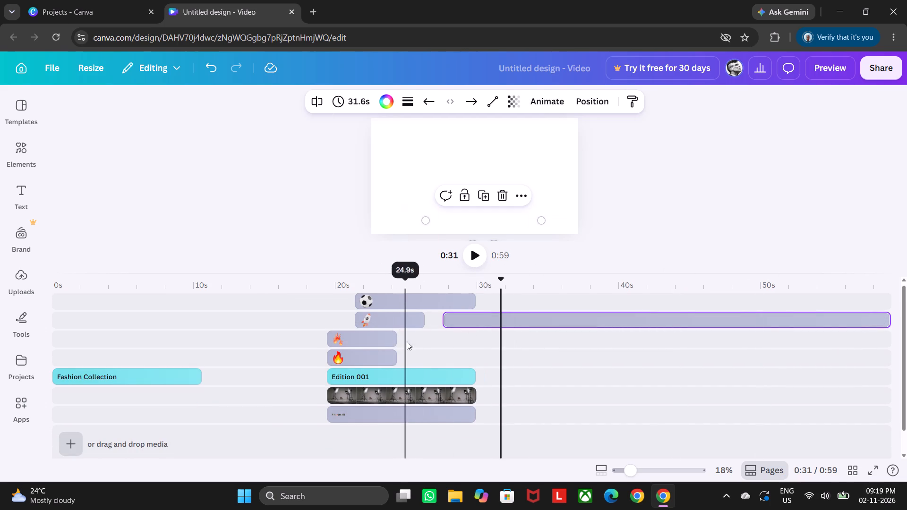
Move the soccer ball clip to about 31 s on the Edition 001 track and the orange flames clip to about 10 s.
drag(426, 294, 562, 376)
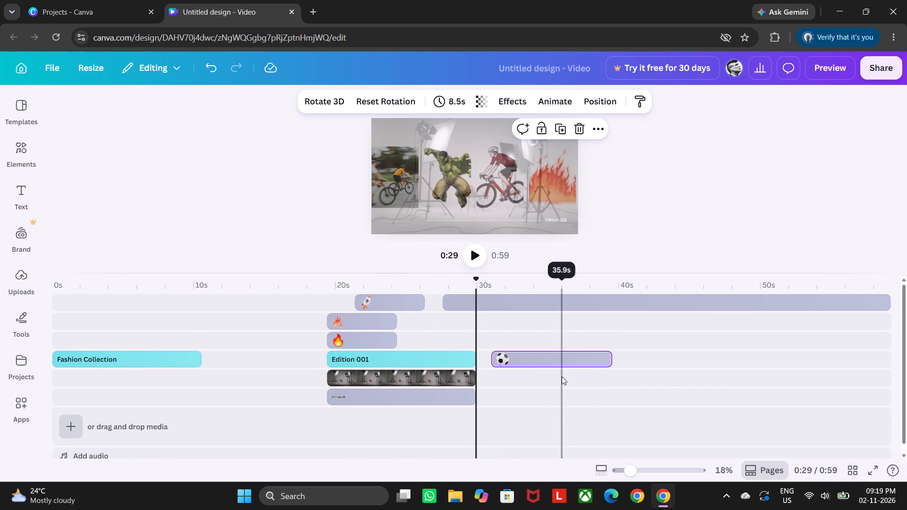
drag(359, 323, 221, 302)
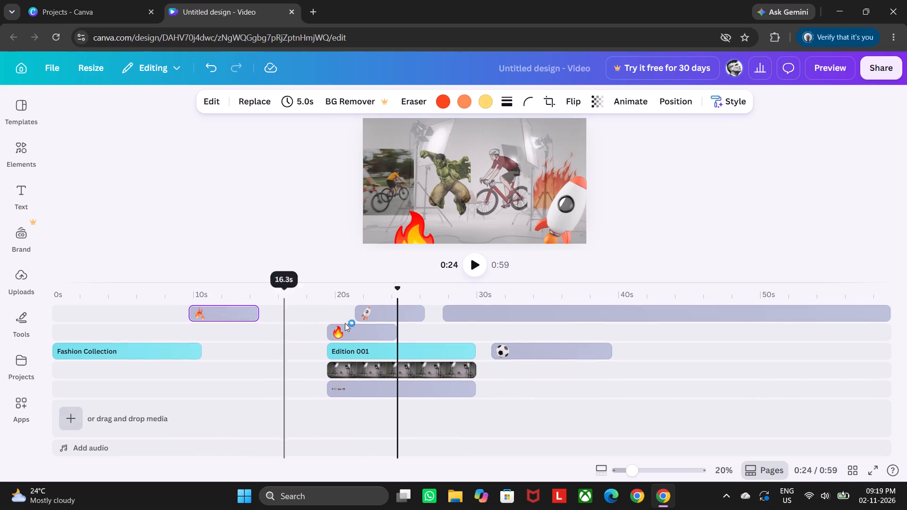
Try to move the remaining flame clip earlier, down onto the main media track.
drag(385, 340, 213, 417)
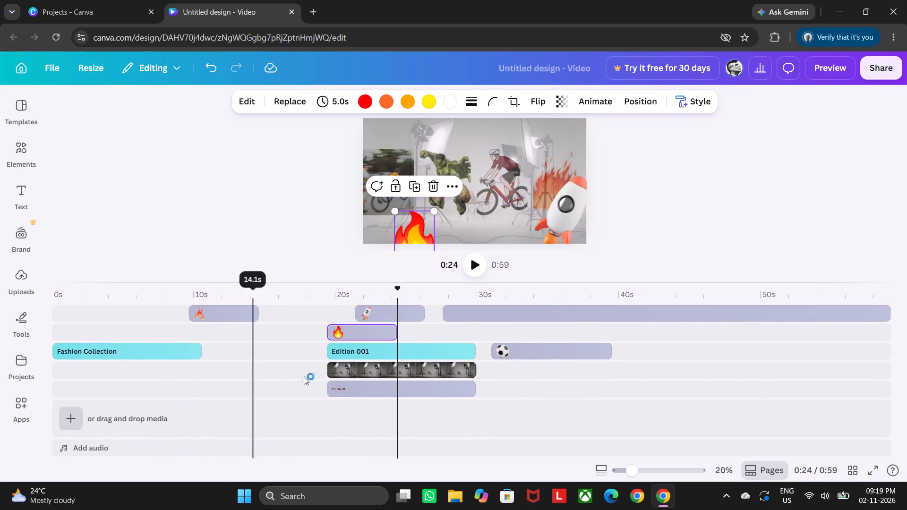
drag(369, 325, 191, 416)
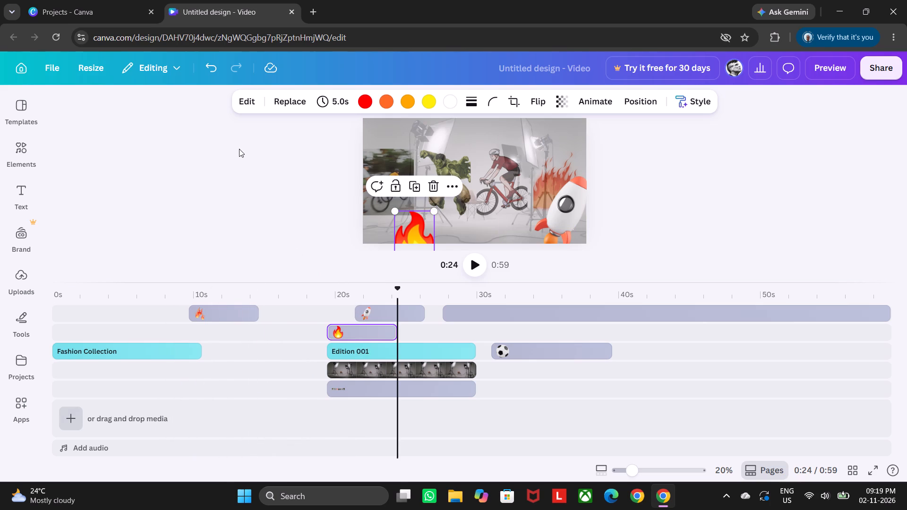
Add the black-and-white emblem from the uploaded images to the timeline at 0 s, below the Fashion Collection text.
click(1, 279)
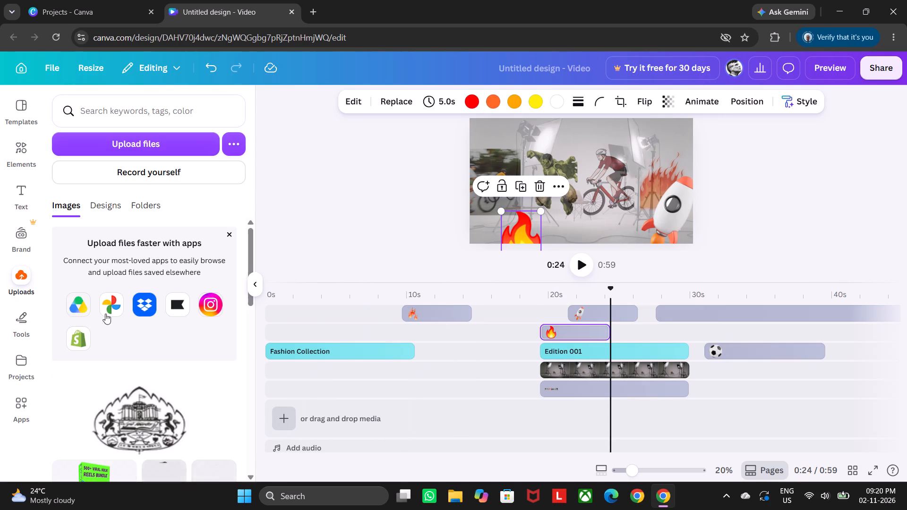
drag(124, 409, 301, 397)
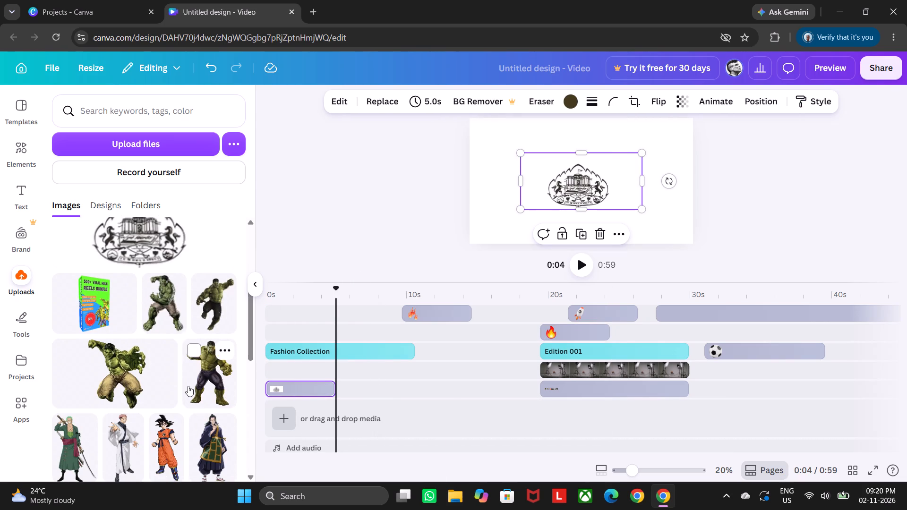
Place the uploaded image of the standing Hulk in dark trousers at the right edge of the canvas, beside the emblem.
drag(188, 386, 634, 180)
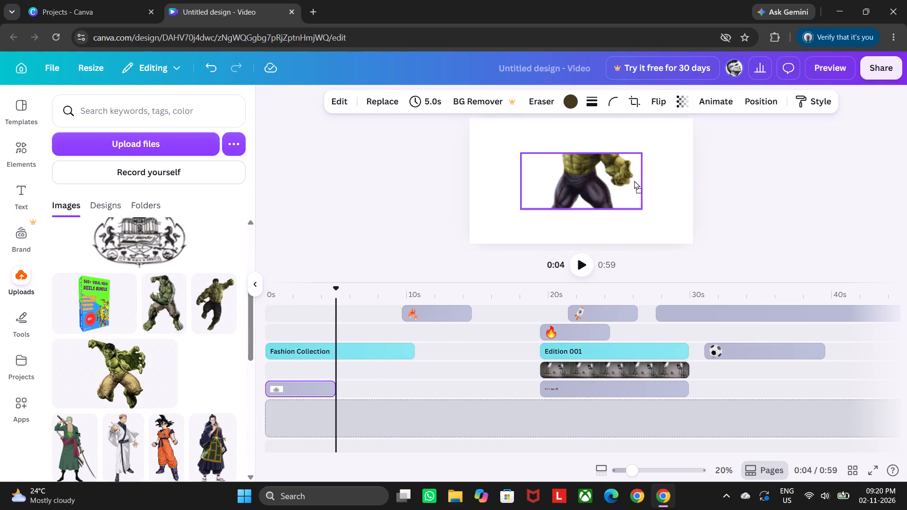
drag(634, 180, 646, 183)
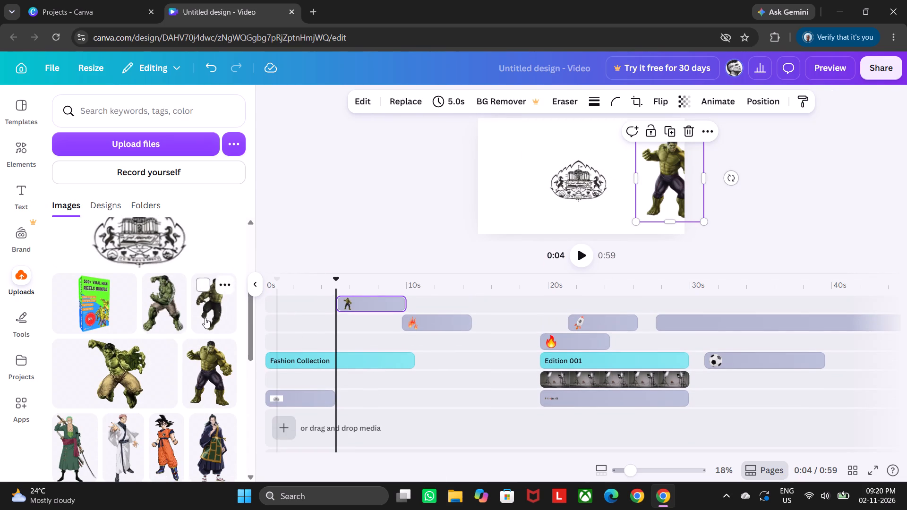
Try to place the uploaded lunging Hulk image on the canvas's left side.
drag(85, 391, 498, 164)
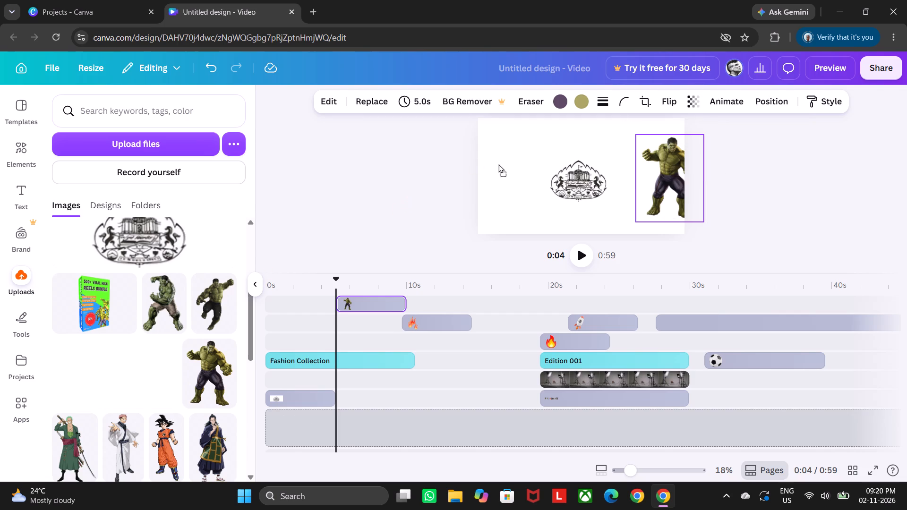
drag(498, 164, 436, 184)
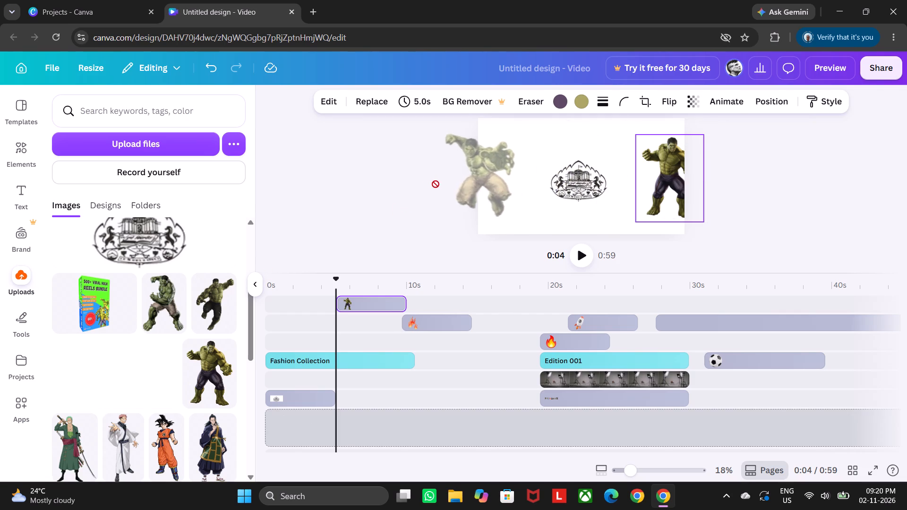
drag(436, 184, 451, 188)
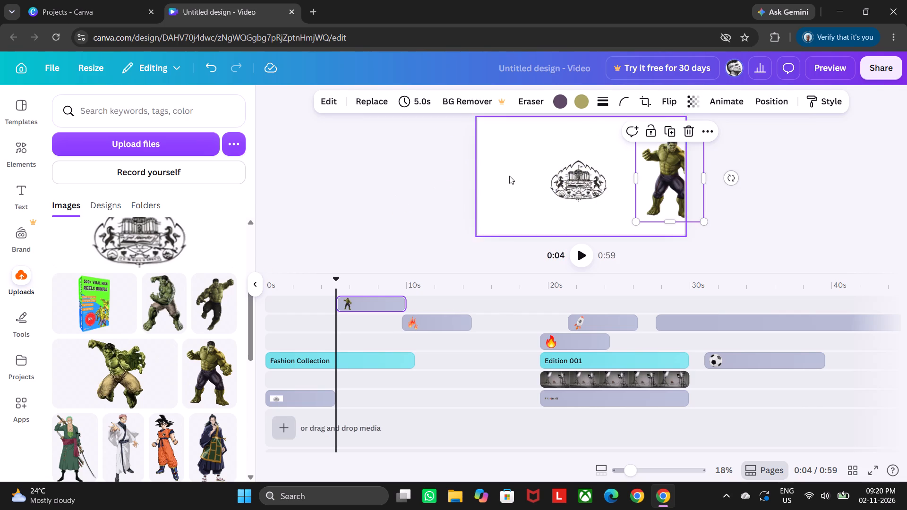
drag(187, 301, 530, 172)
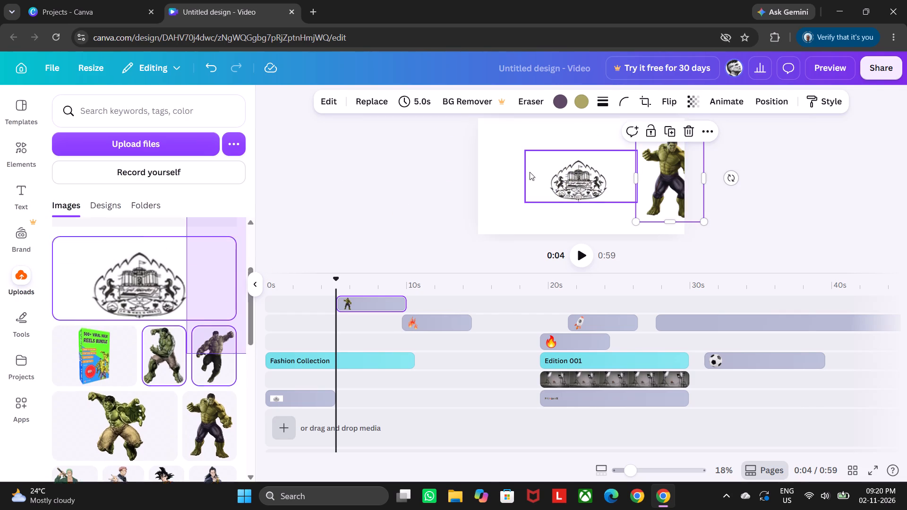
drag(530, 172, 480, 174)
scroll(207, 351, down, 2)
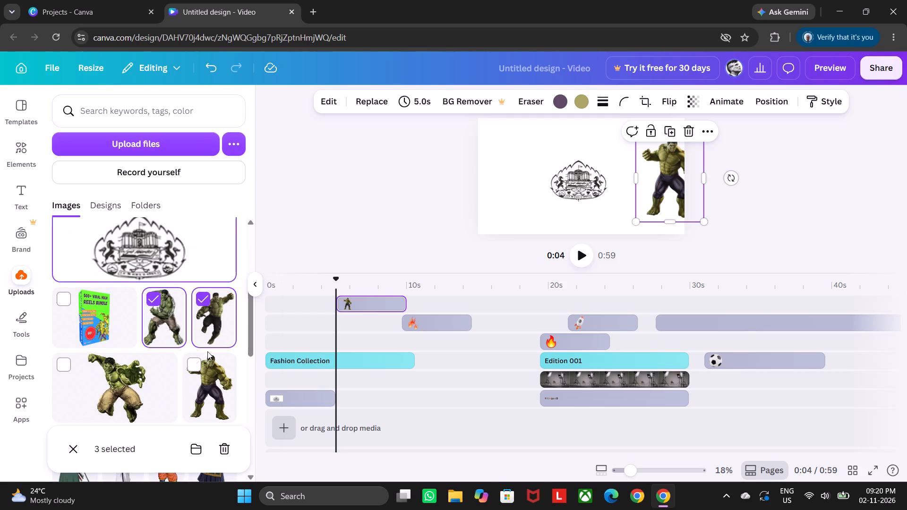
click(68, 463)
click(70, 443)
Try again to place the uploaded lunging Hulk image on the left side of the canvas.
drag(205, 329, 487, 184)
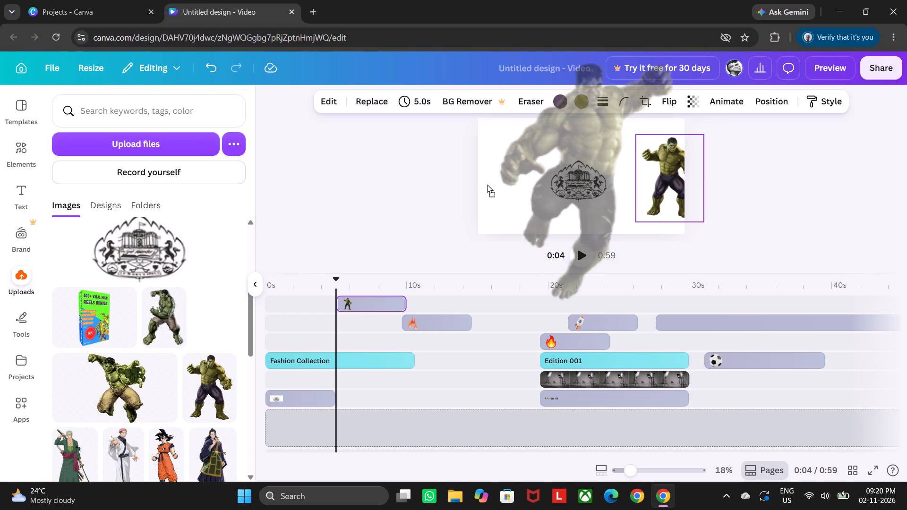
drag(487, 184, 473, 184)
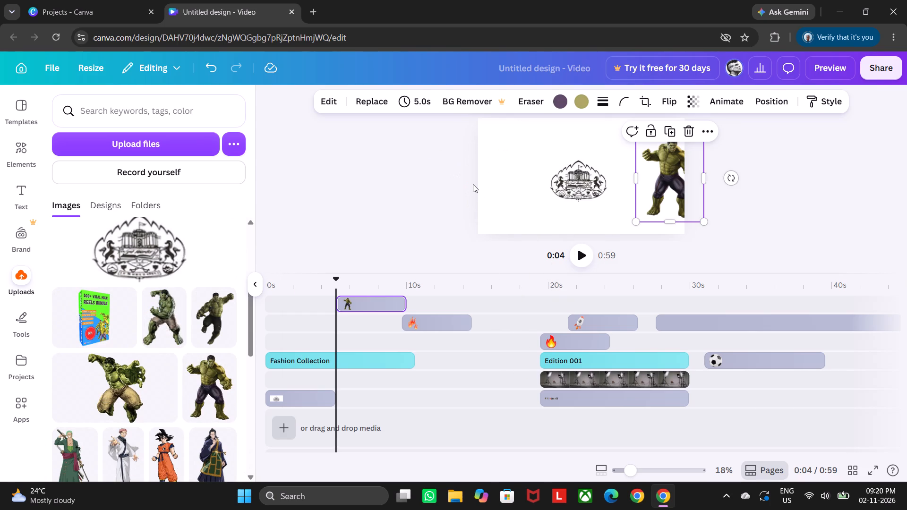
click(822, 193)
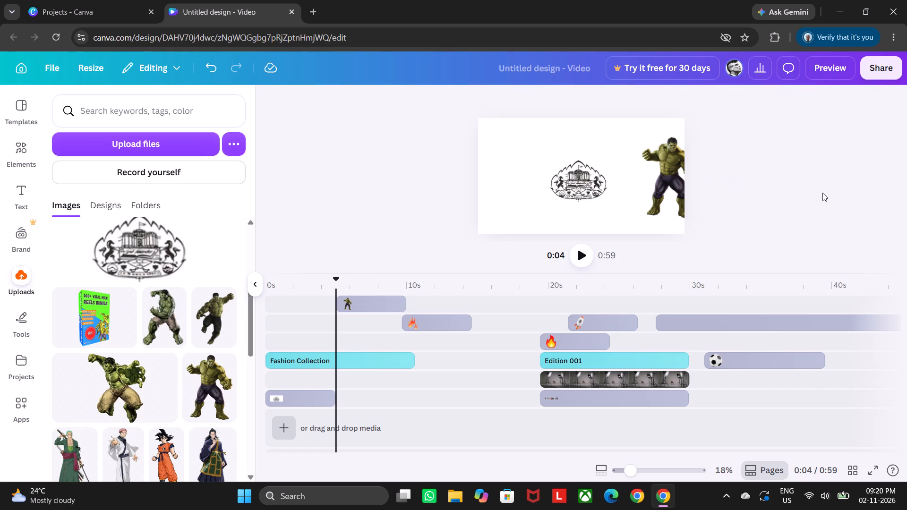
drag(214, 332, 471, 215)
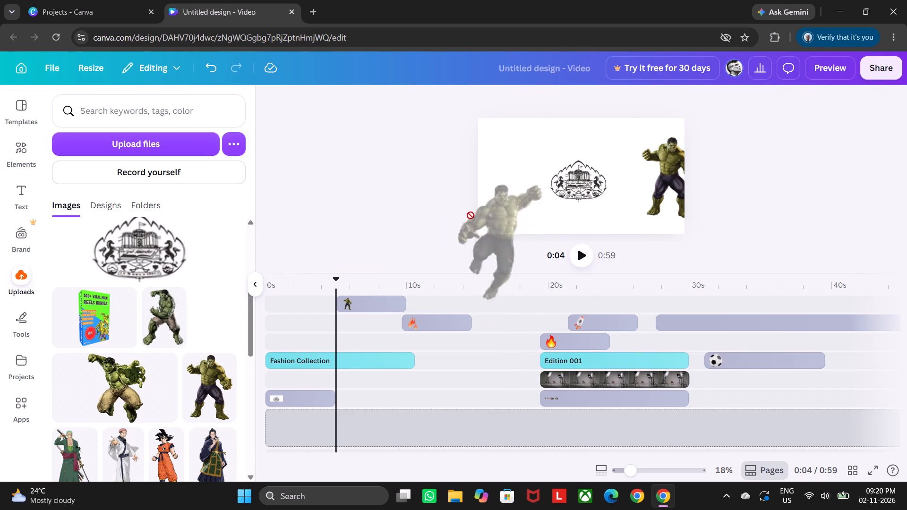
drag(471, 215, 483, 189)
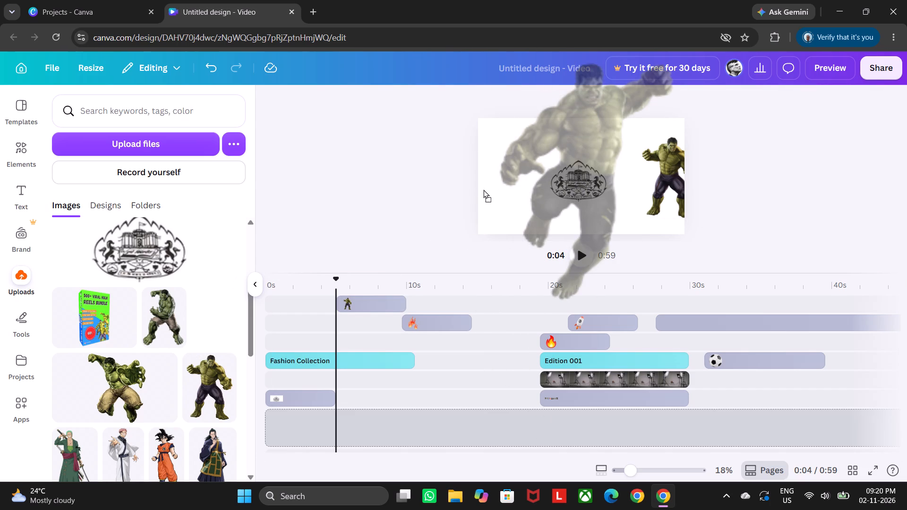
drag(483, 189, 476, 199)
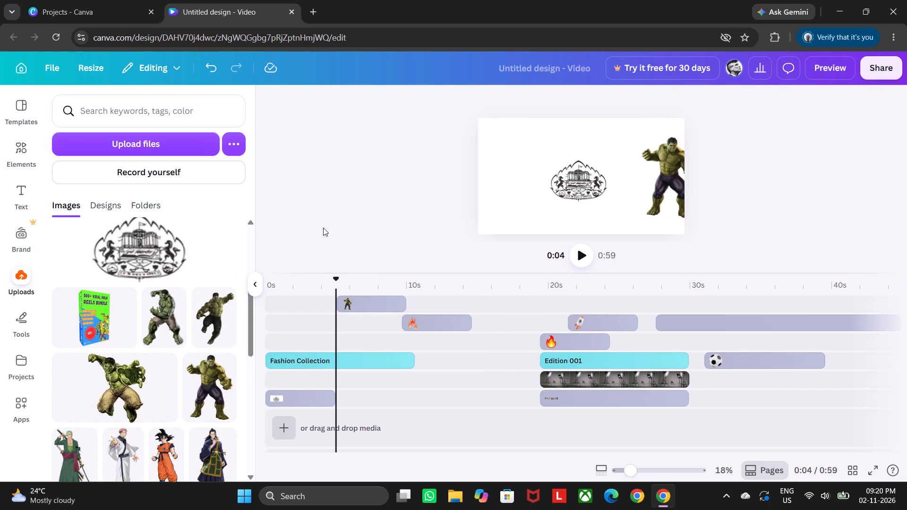
Add the uploaded lunging Hulk image twice to the main media track, filling 0 to 10 s.
double_click(205, 333)
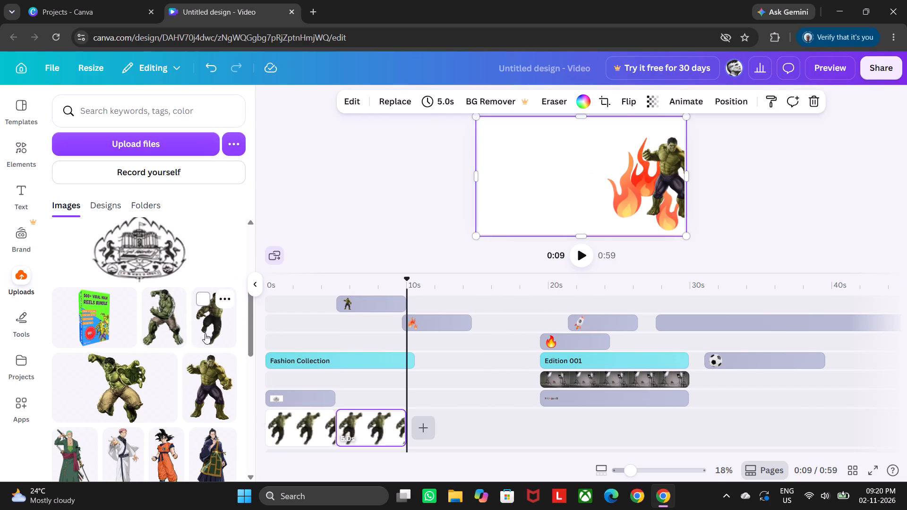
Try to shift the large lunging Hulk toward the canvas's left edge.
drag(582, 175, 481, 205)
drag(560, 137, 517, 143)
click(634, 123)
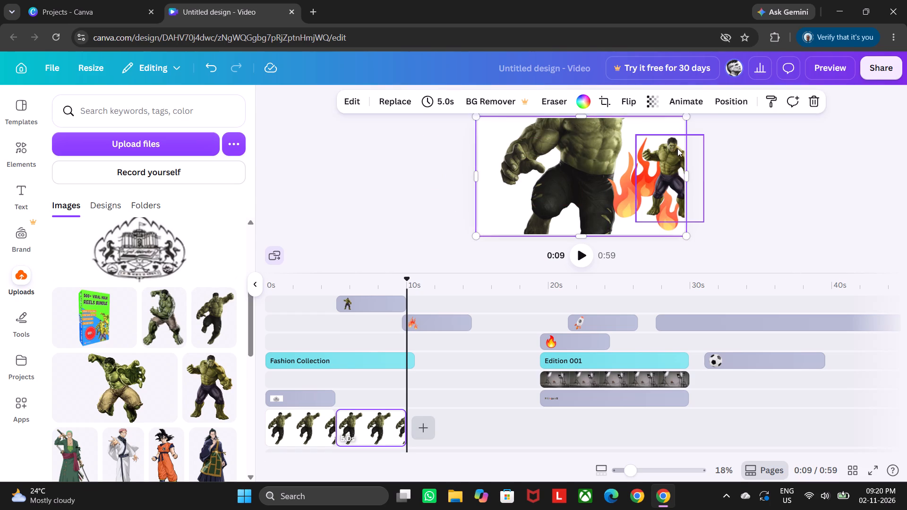
Reposition the standing Hulk in dark trousers in front of the flames at the canvas's lower right.
drag(678, 150, 548, 165)
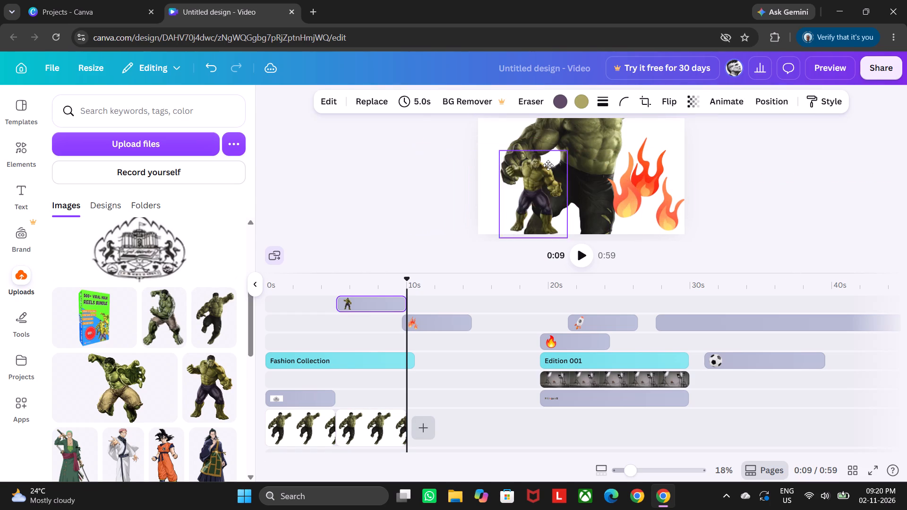
drag(548, 165, 649, 164)
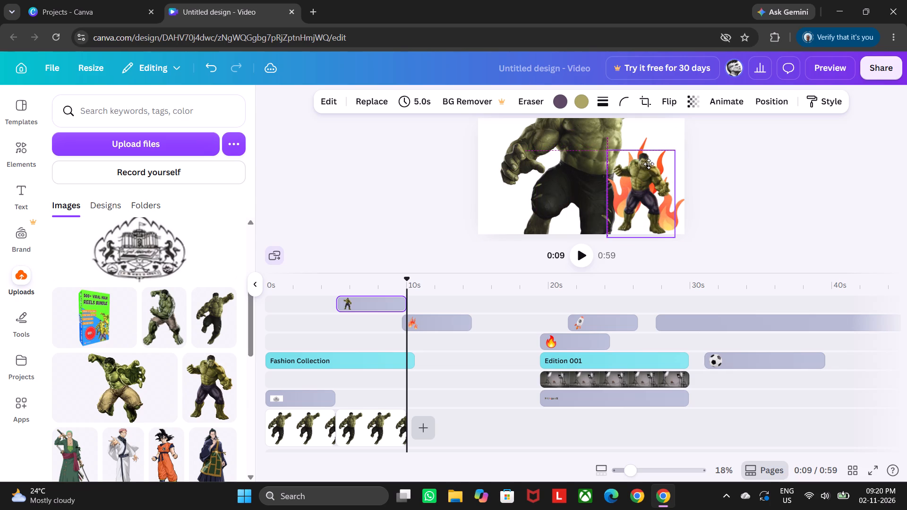
drag(649, 164, 649, 164)
Move the first lunging Hulk clip off the main track onto the overlay track above Fashion Collection, starting at about 8.5 s.
click(564, 143)
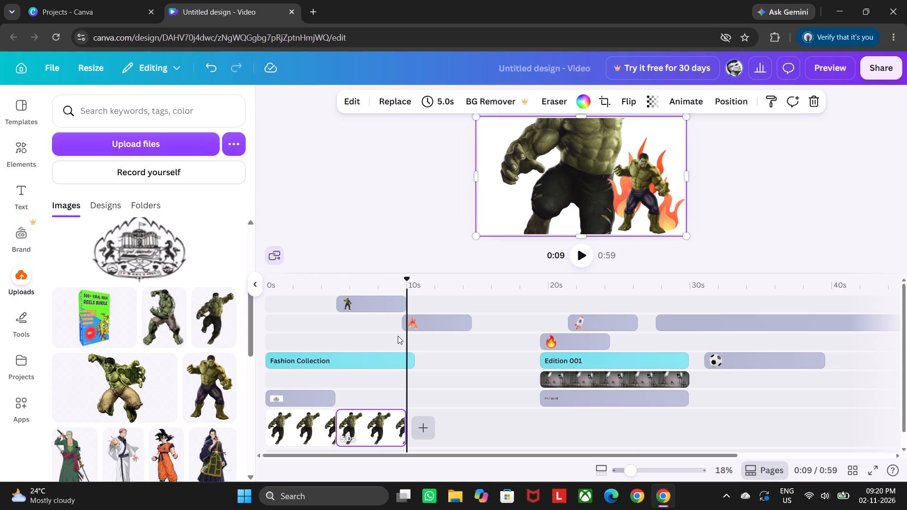
drag(312, 428, 436, 347)
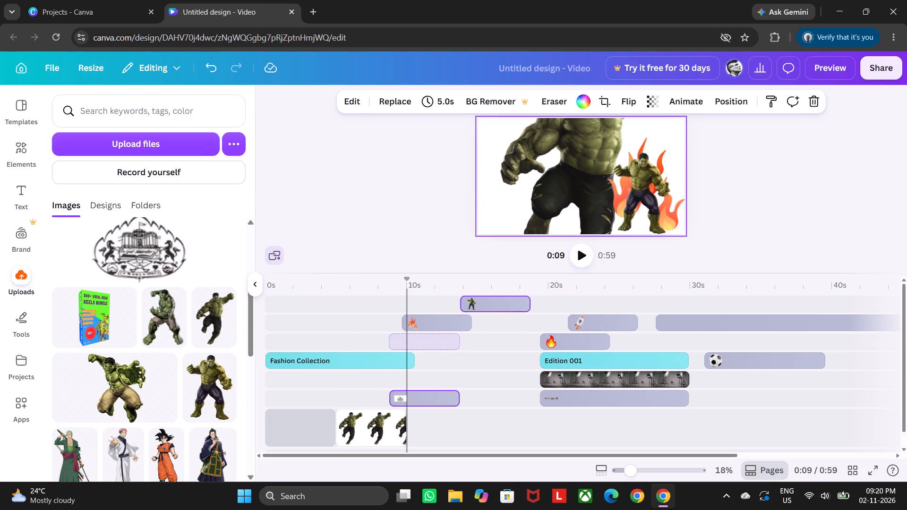
drag(436, 347, 432, 346)
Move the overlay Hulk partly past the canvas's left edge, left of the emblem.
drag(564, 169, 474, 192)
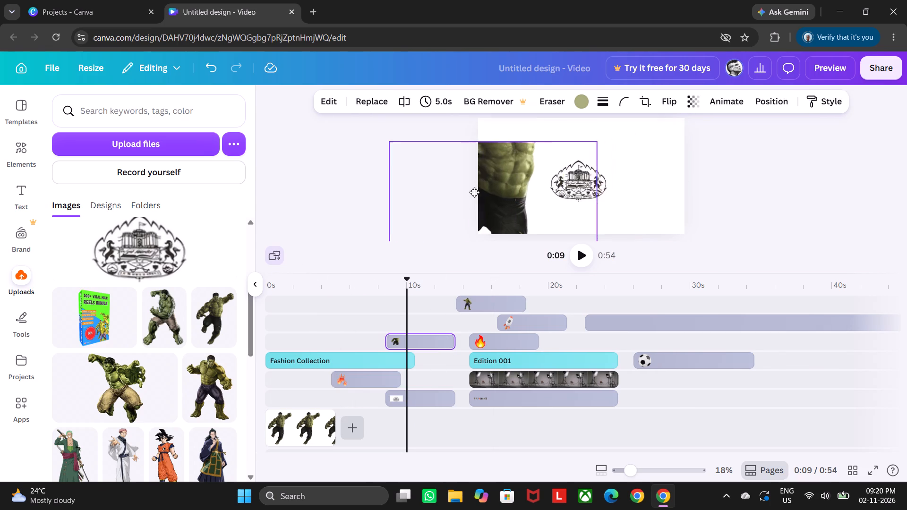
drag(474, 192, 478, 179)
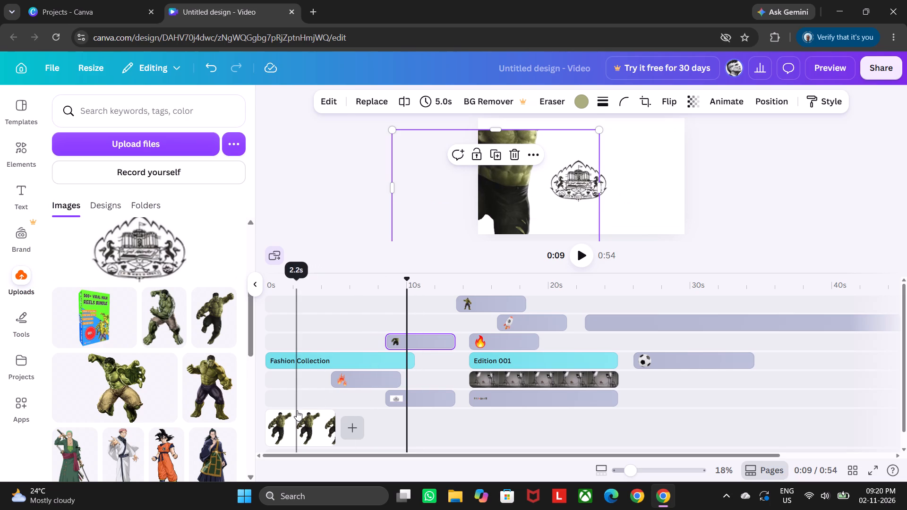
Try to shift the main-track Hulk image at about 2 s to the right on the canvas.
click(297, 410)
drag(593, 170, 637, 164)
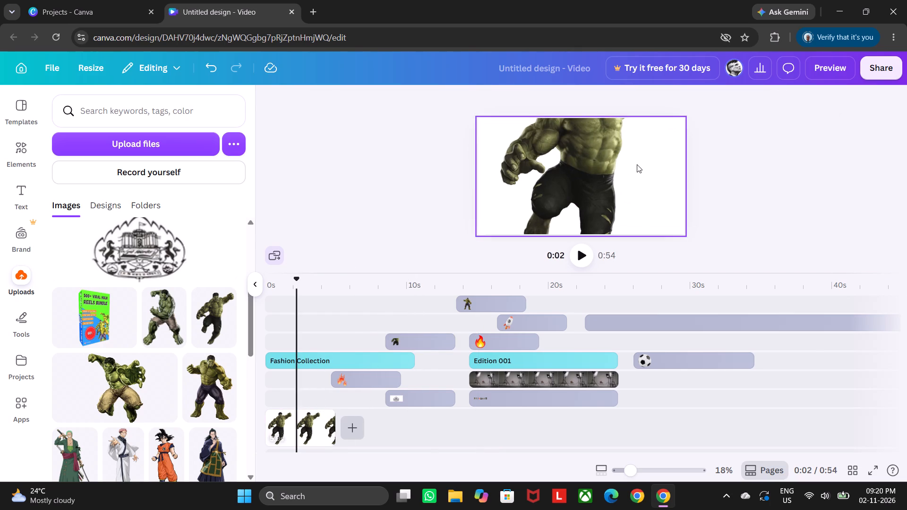
Move the overlay Hulk to the canvas's right side, overlapping the emblem, and extend its frame upward beyond the canvas top.
click(427, 348)
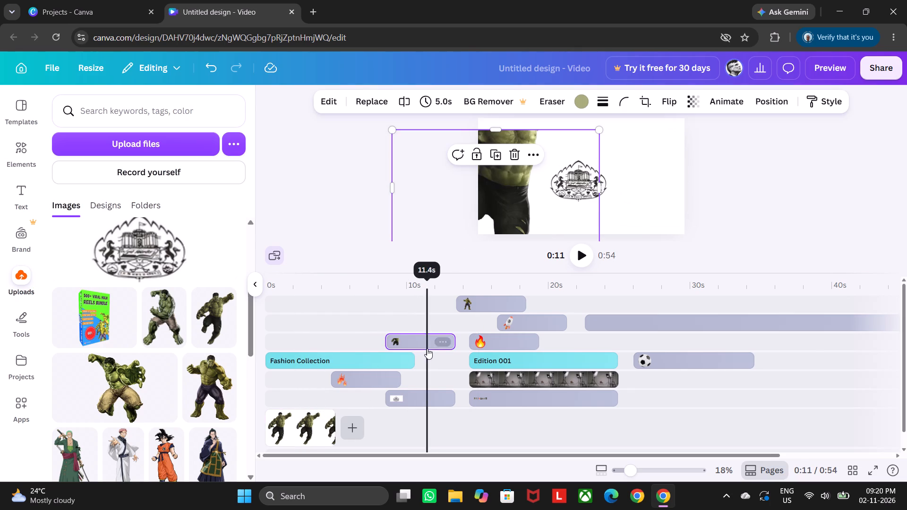
drag(512, 220, 676, 246)
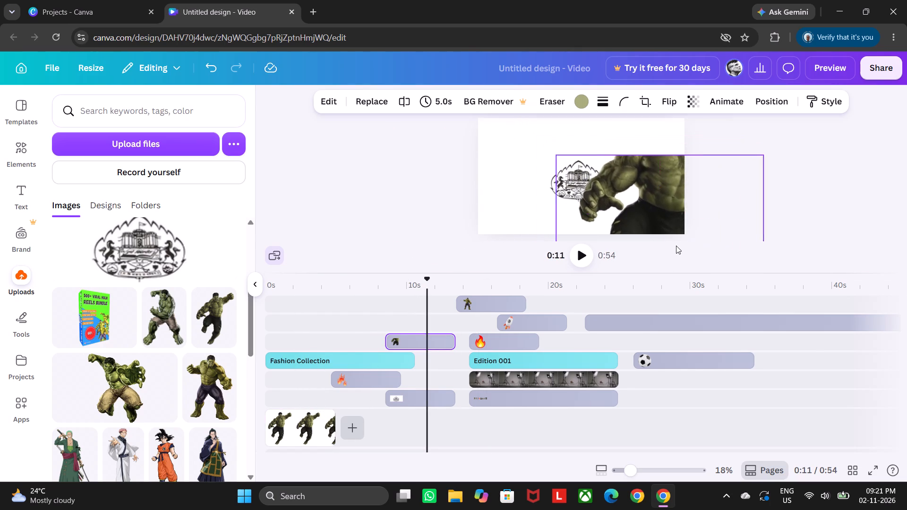
drag(676, 246, 676, 247)
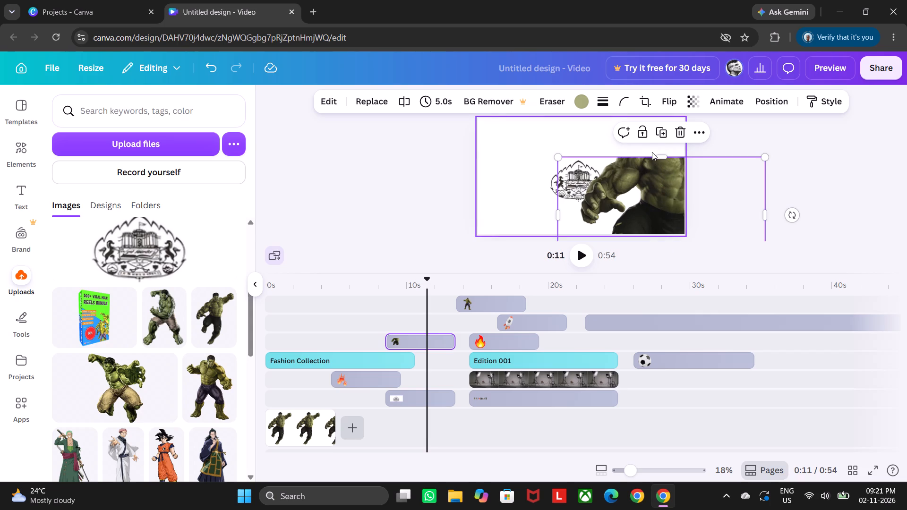
drag(660, 155, 655, 84)
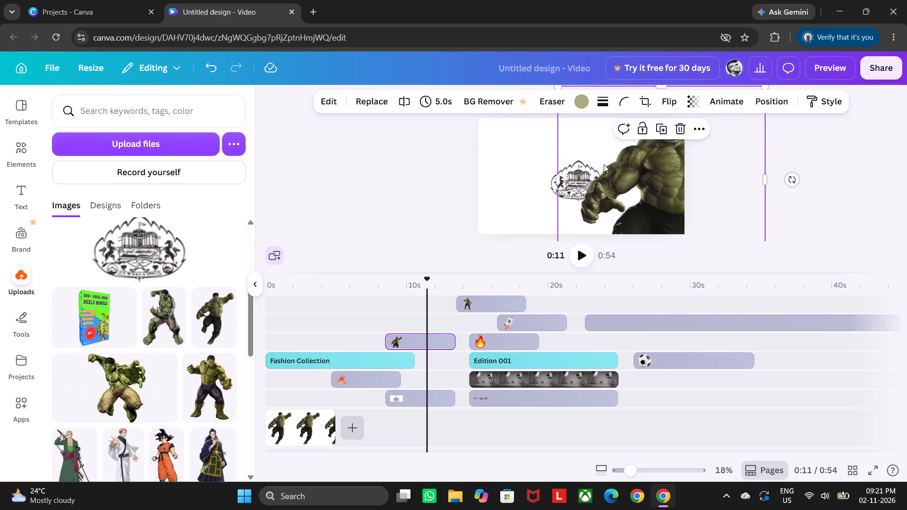
Move the flame emoji clip earlier to 5 s on the rocket's track, above a blank 5.0 s clip on the main track.
click(348, 313)
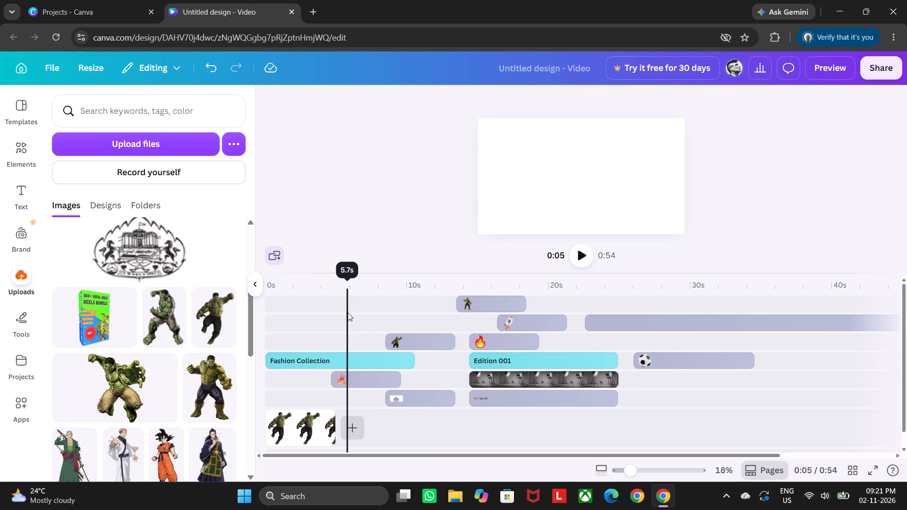
click(581, 251)
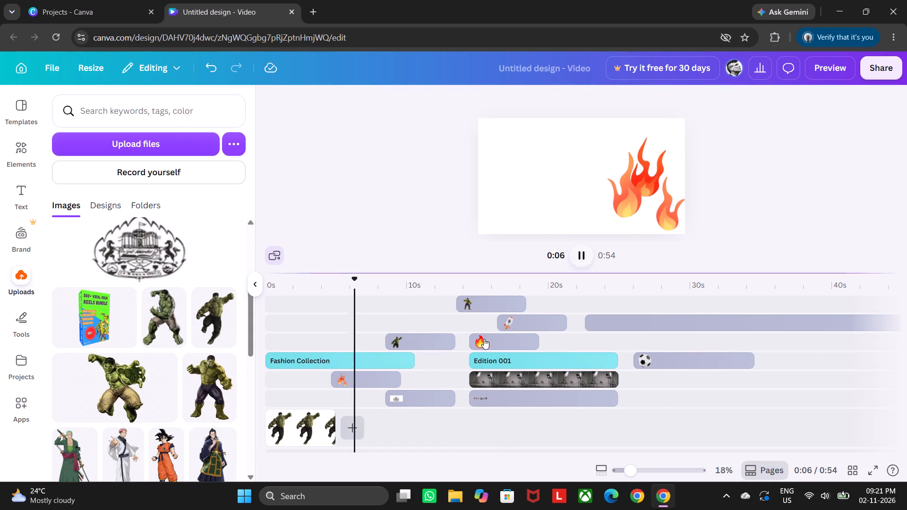
drag(483, 340, 414, 408)
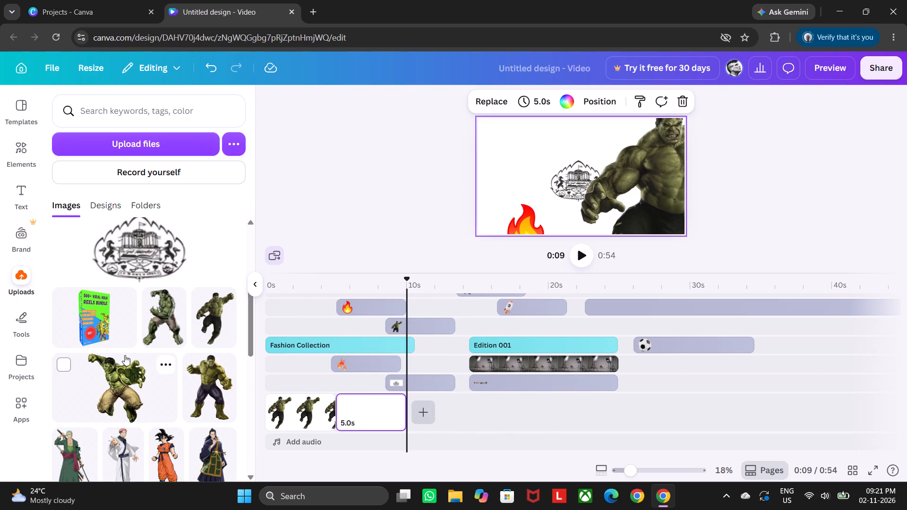
Replace the overlay Hulk with the uploaded reels bundle box image and centre it on the canvas over the emblem.
drag(111, 326, 598, 190)
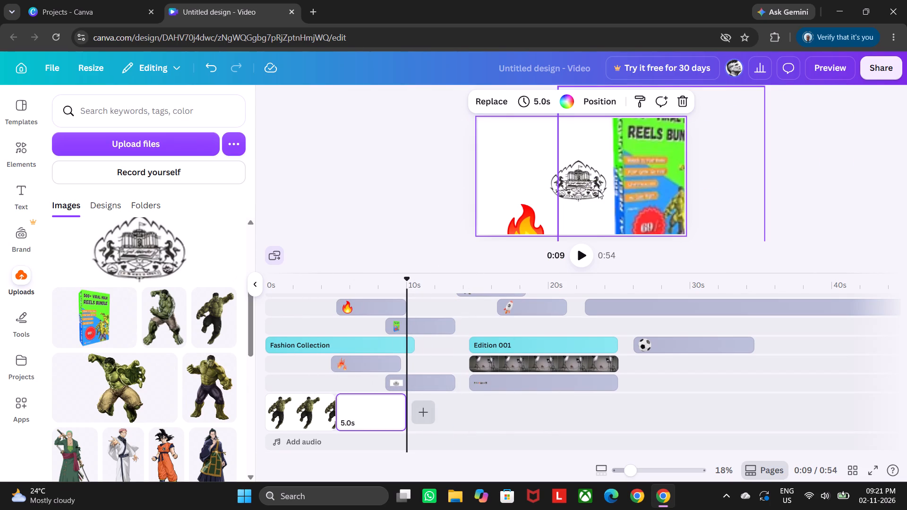
drag(653, 183, 498, 143)
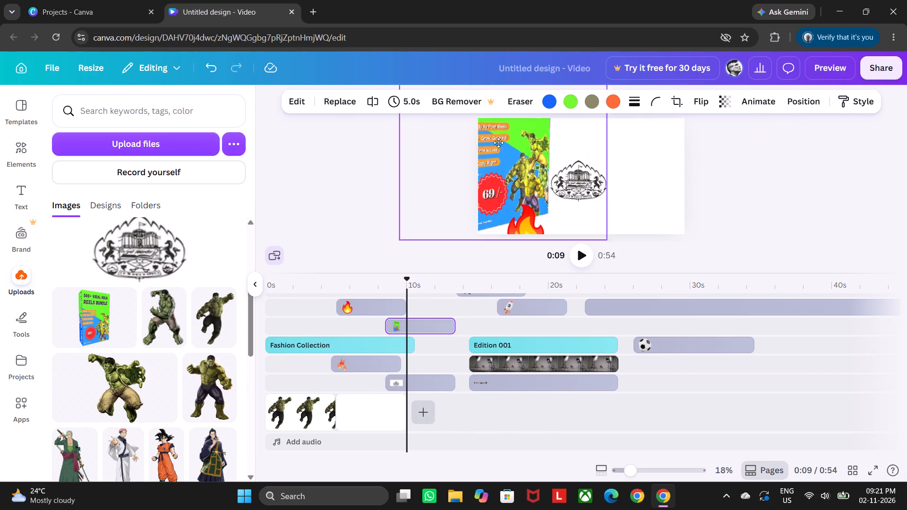
drag(498, 143, 571, 142)
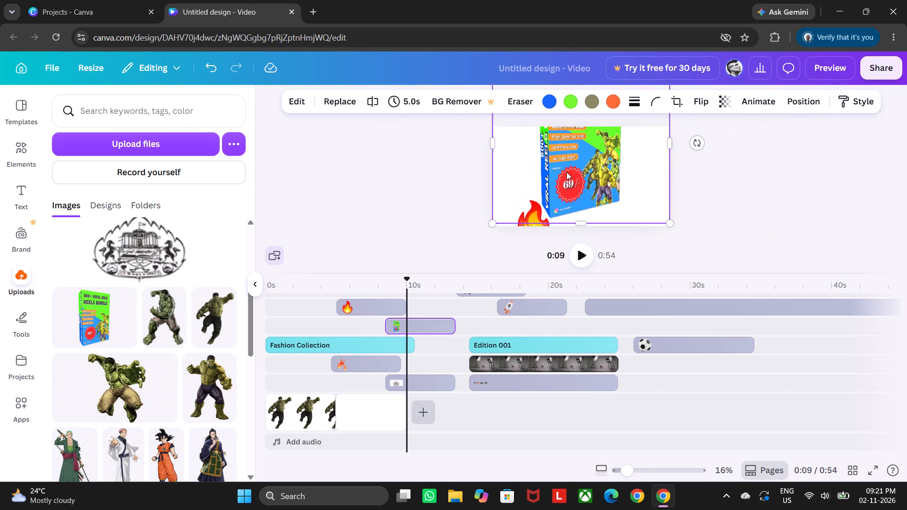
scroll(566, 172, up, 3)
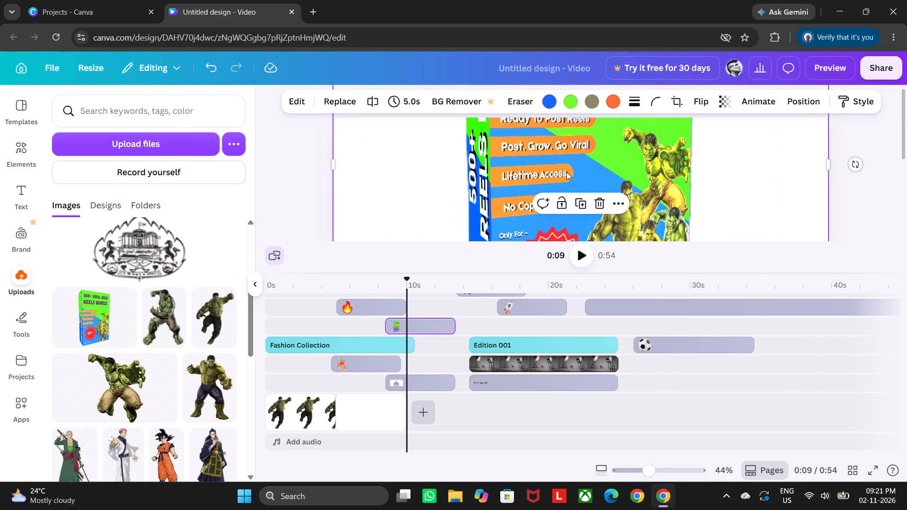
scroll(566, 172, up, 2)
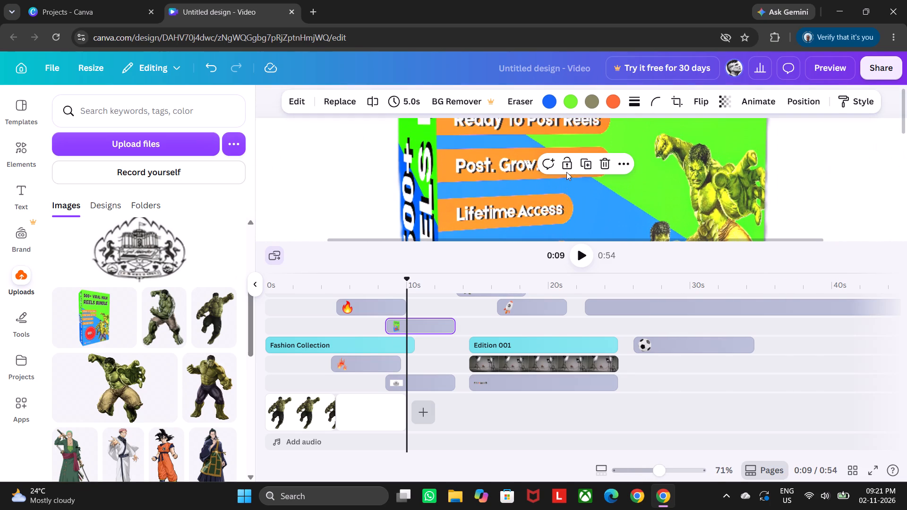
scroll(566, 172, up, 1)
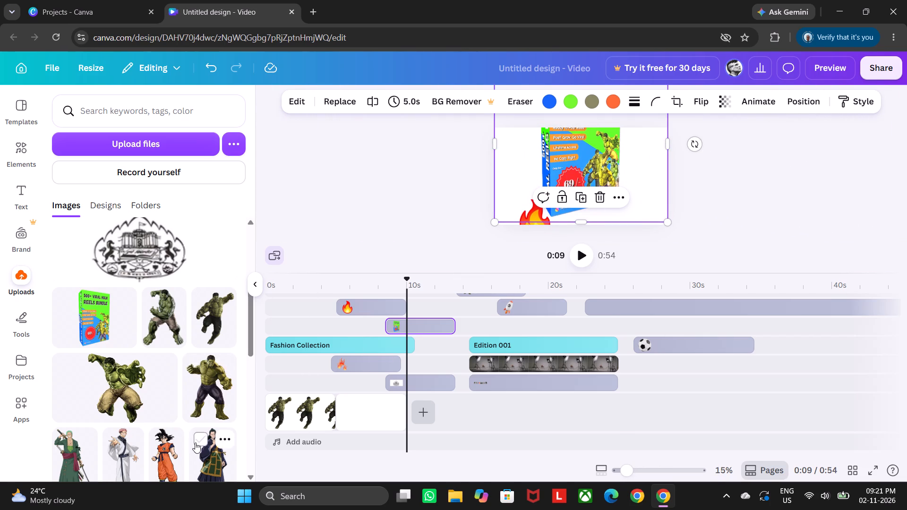
Add the uploaded anime swordsman in the green checkered coat to the timeline at about 16 s, above the Edition 001 text.
scroll(195, 442, down, 4)
drag(103, 304, 374, 304)
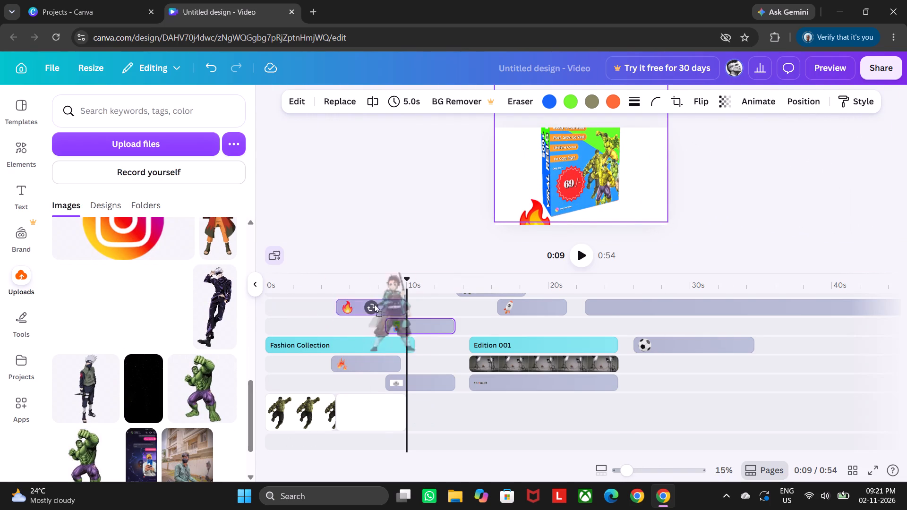
drag(374, 304, 545, 320)
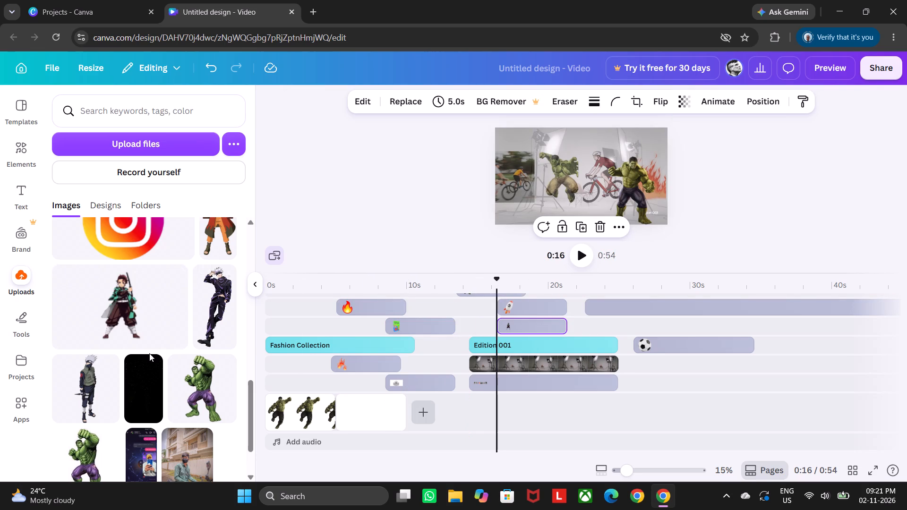
Add the uploaded silver-haired ninja image to the end of the main track, after the blank clip.
scroll(149, 353, down, 2)
drag(64, 324, 455, 412)
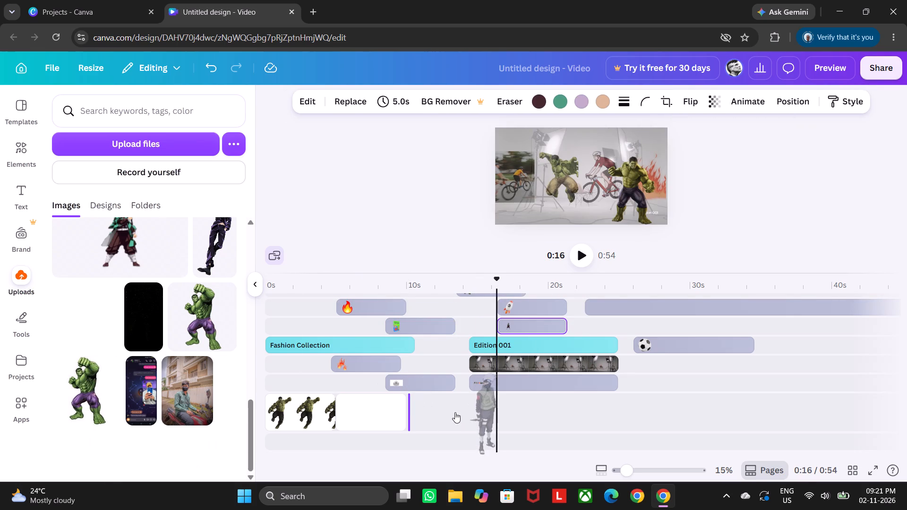
Add the uploaded dark purple phone screenshot to the timeline at about 7 s, on a track directly below Fashion Collection.
scroll(455, 412, up, 6)
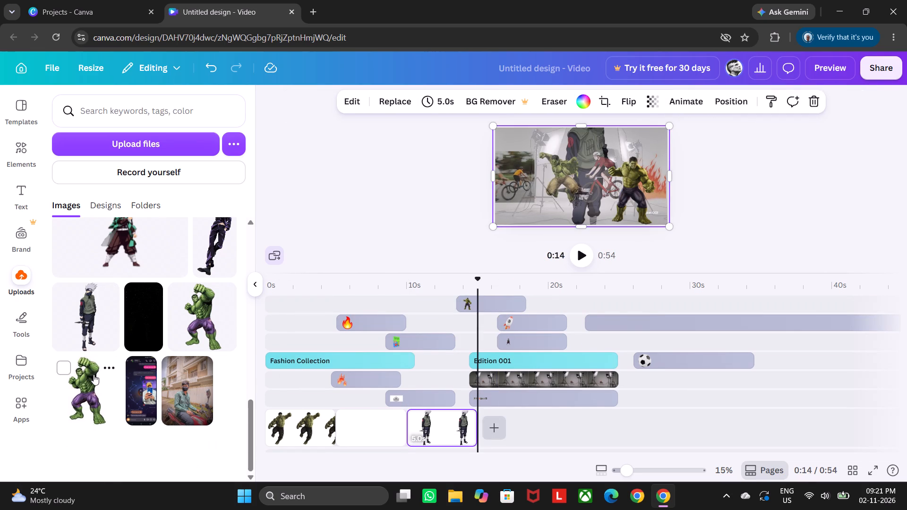
drag(150, 382, 390, 366)
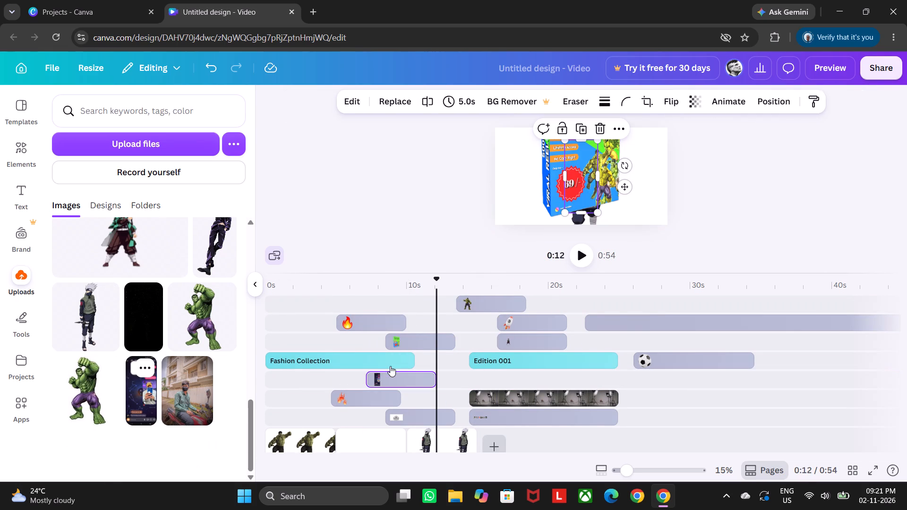
Move the dark purple phone screenshot clip to the start of the timeline, on a track above the fire emoji clip.
click(402, 374)
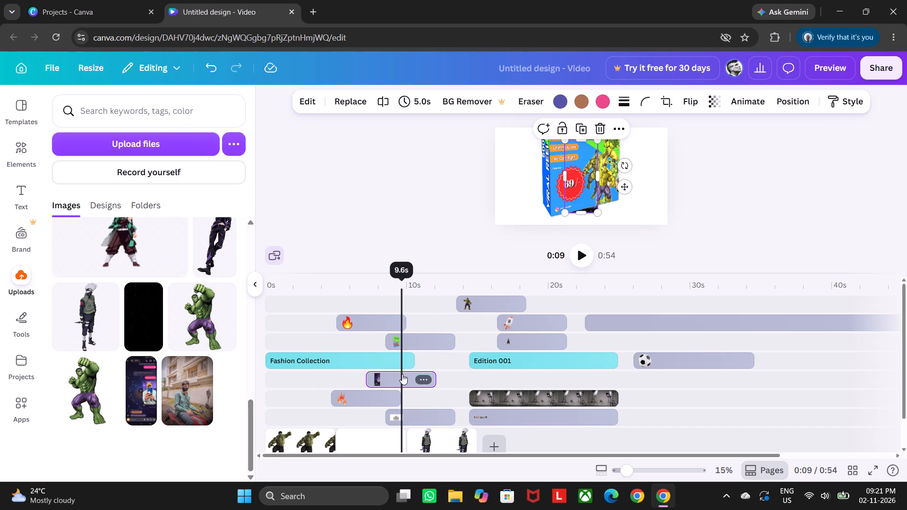
drag(389, 383, 292, 323)
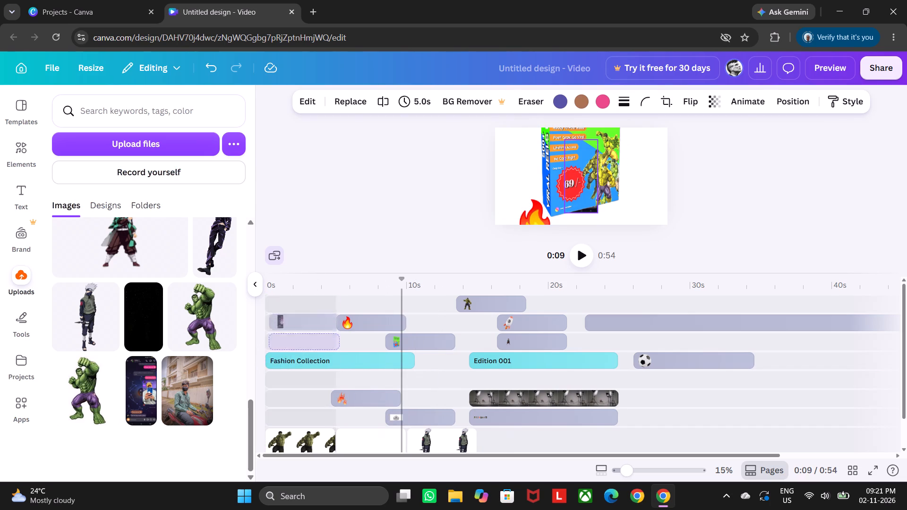
drag(292, 323, 292, 323)
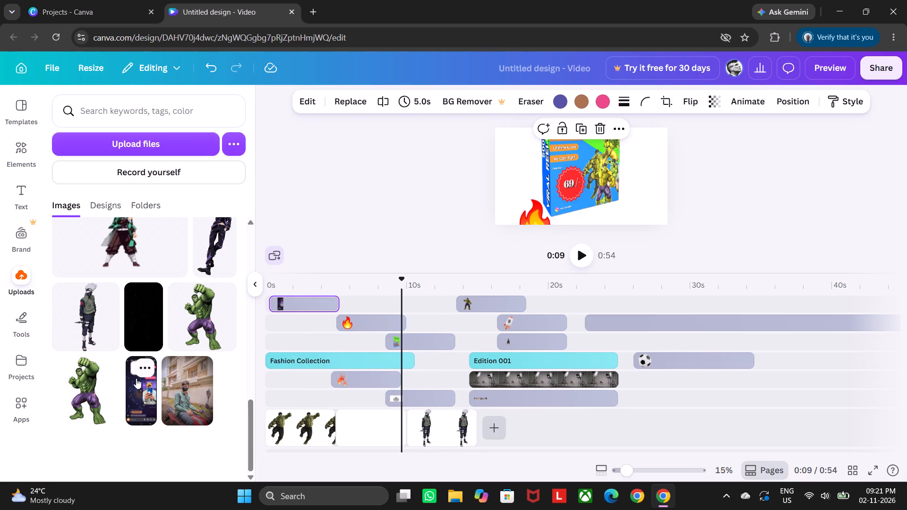
Add two copies of the uploaded dark purple phone screenshot to the main track, directly after the blank clip.
double_click(140, 405)
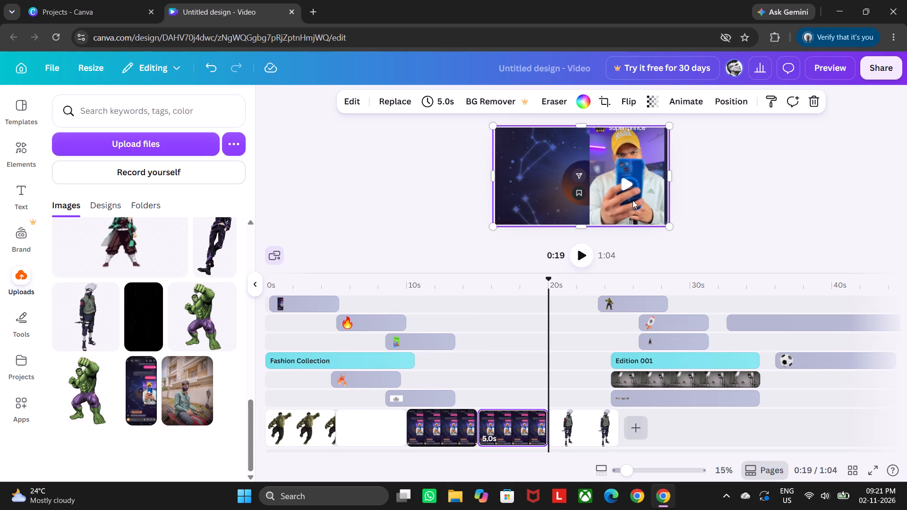
Detach the second main-track phone screenshot from the page background, extend its upper edge upward, and shift it downward on the canvas.
scroll(633, 200, up, 1)
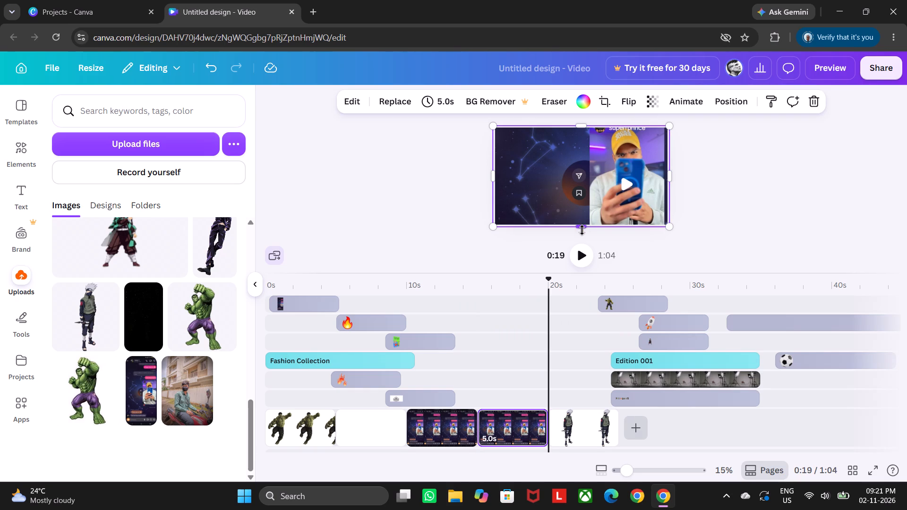
drag(582, 230, 606, 329)
drag(618, 204, 611, 93)
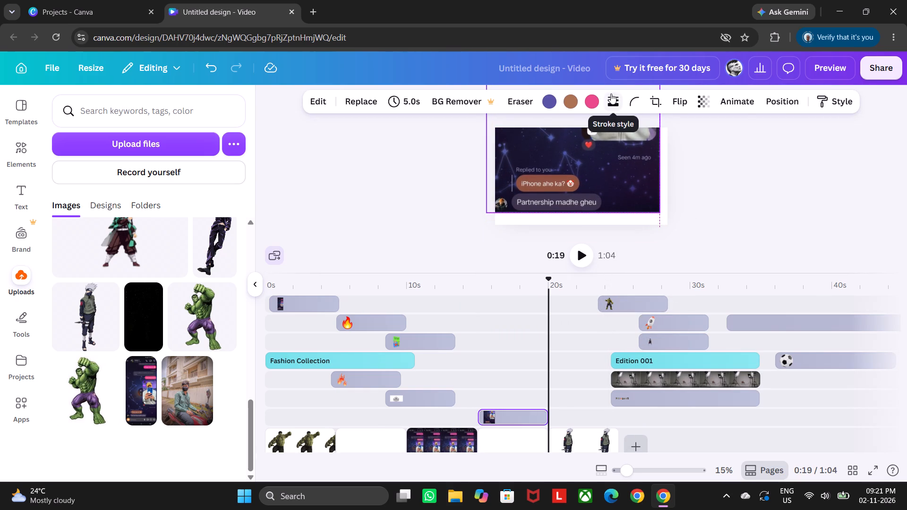
drag(611, 93, 621, 102)
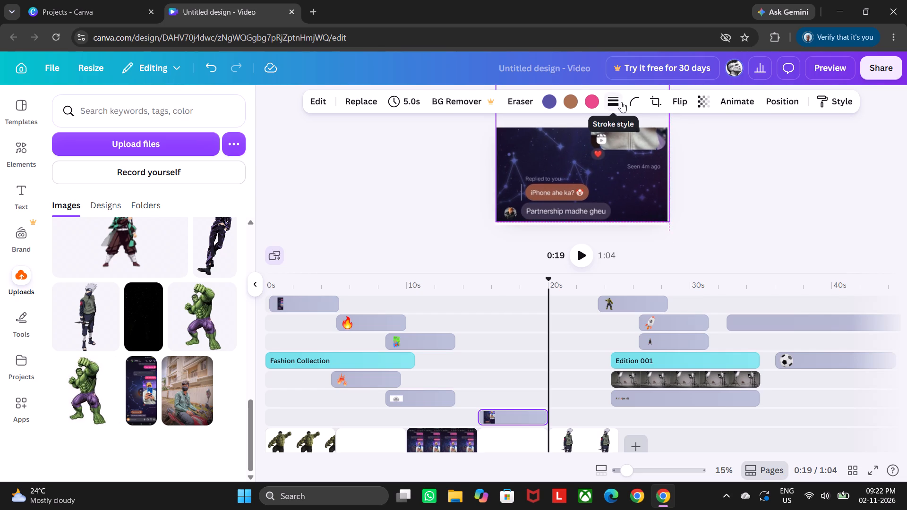
drag(621, 102, 618, 244)
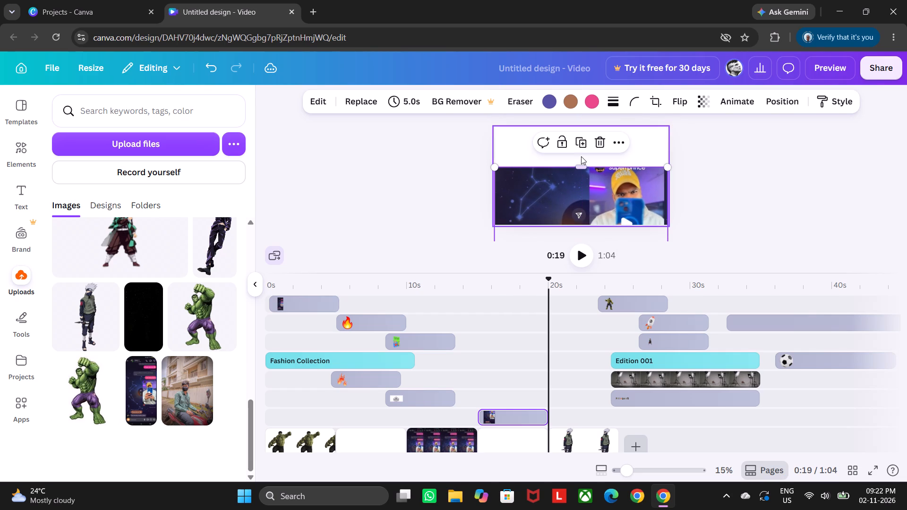
drag(581, 166, 585, 29)
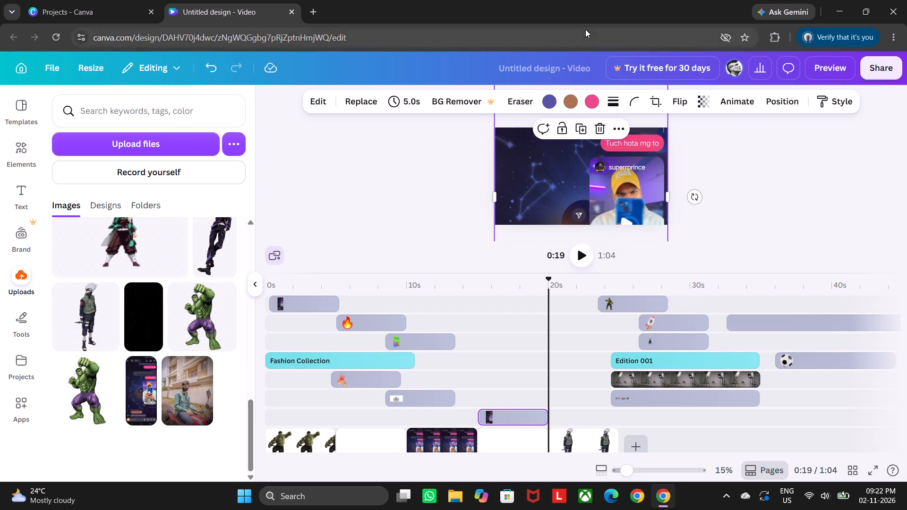
drag(590, 179, 588, 279)
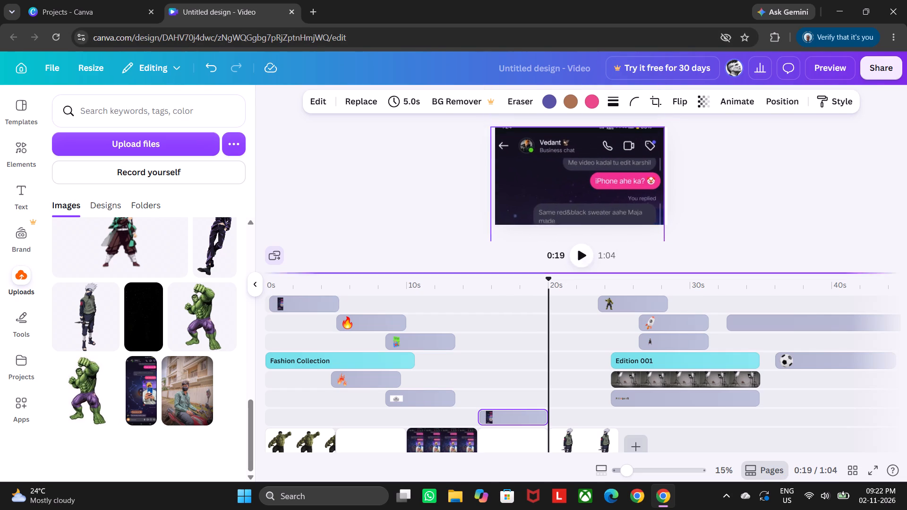
Shift the enlarged phone screenshot upward on the canvas so the photo of the hand-held blue phone sits in the frame.
drag(588, 279, 571, 10)
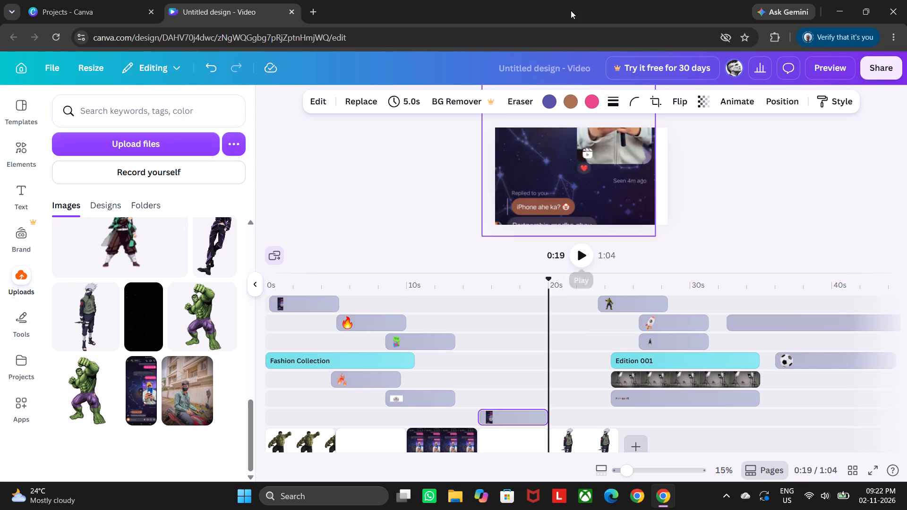
drag(571, 10, 590, 54)
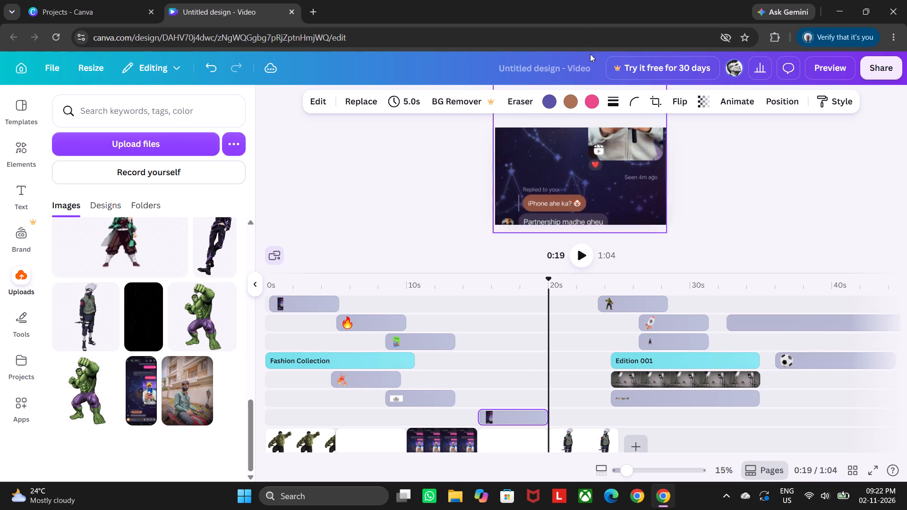
drag(590, 54, 582, 108)
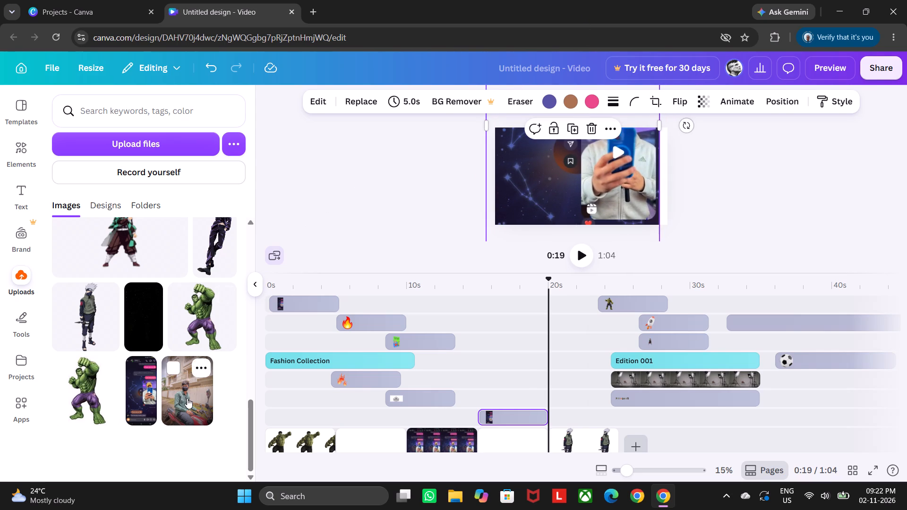
Add the uploaded photo of the seated man to the timeline at about 4 s, on a new track directly above Fashion Collection.
drag(187, 397, 351, 345)
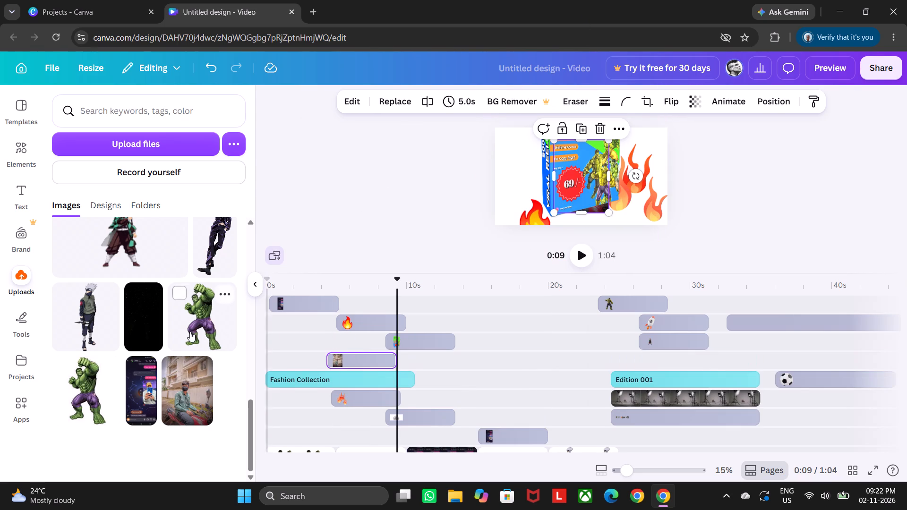
Replace the blue-and-green comic product image on the canvas at 0:09 with the uploaded Instagram logo.
drag(191, 321, 562, 227)
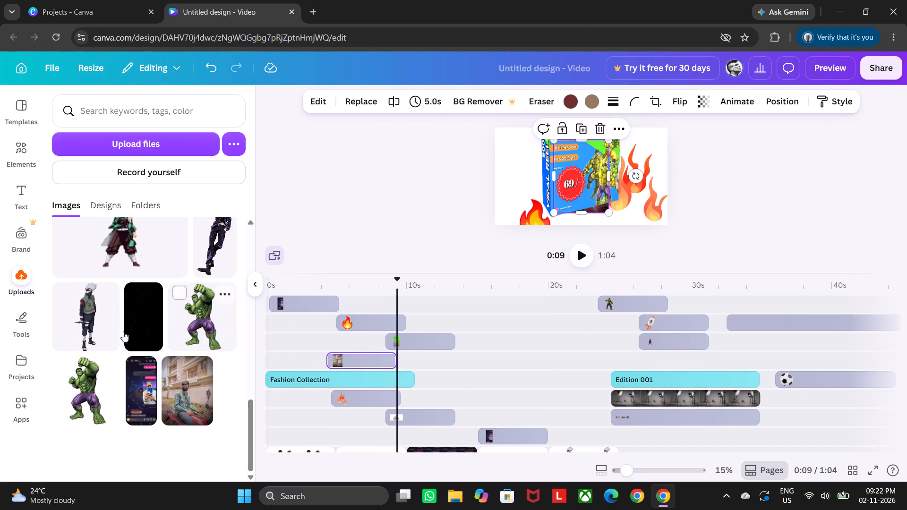
scroll(123, 331, up, 2)
drag(128, 310, 549, 239)
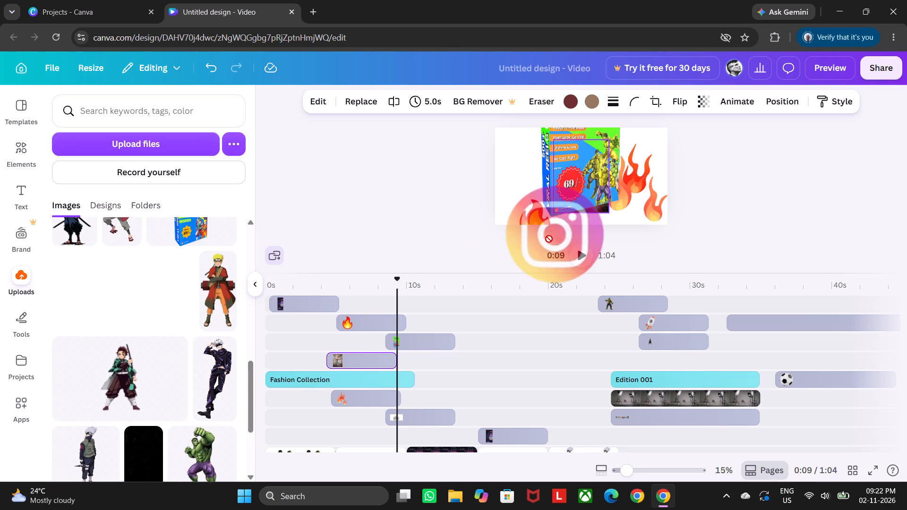
drag(549, 239, 584, 205)
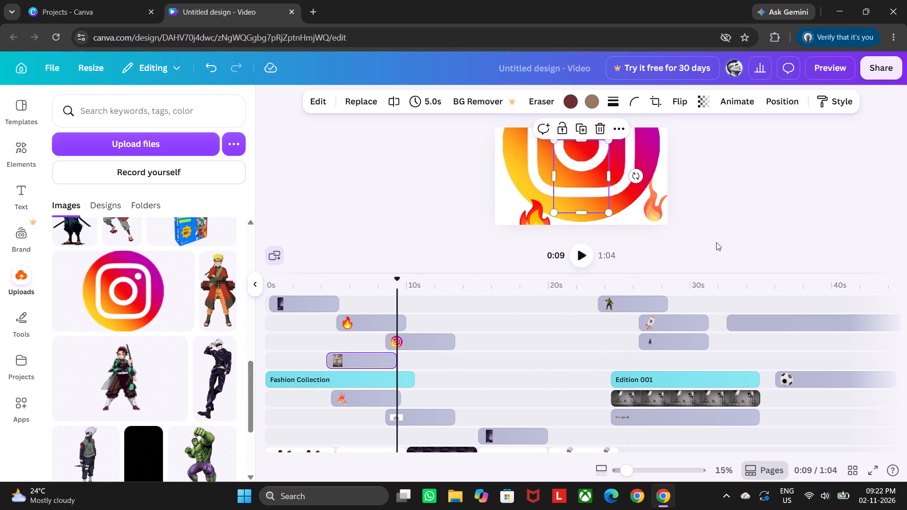
click(716, 242)
scroll(538, 256, up, 3)
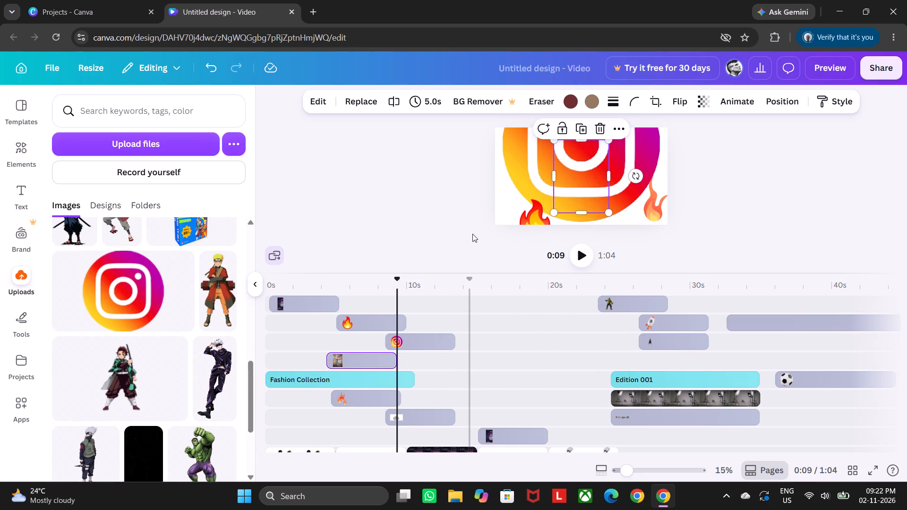
scroll(450, 215, up, 7)
scroll(450, 215, down, 1)
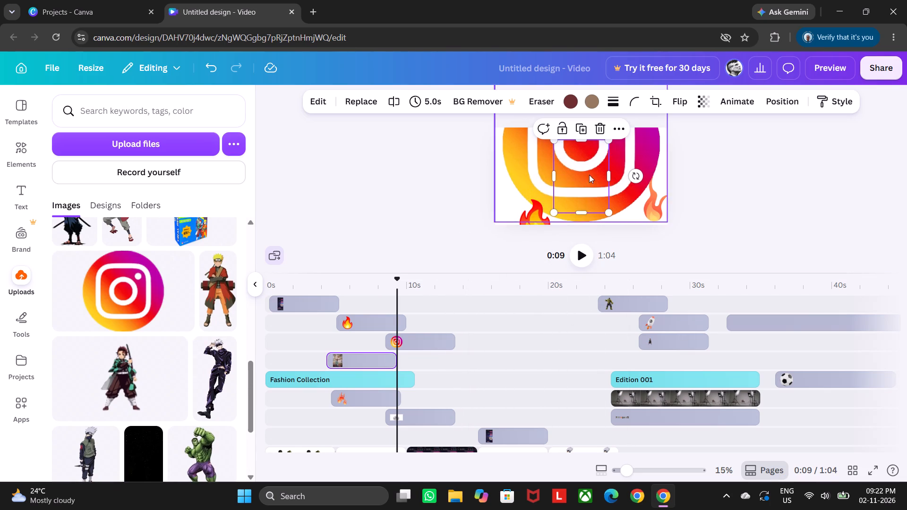
Centre the Instagram logo vertically and horizontally on the canvas.
drag(626, 175, 632, 214)
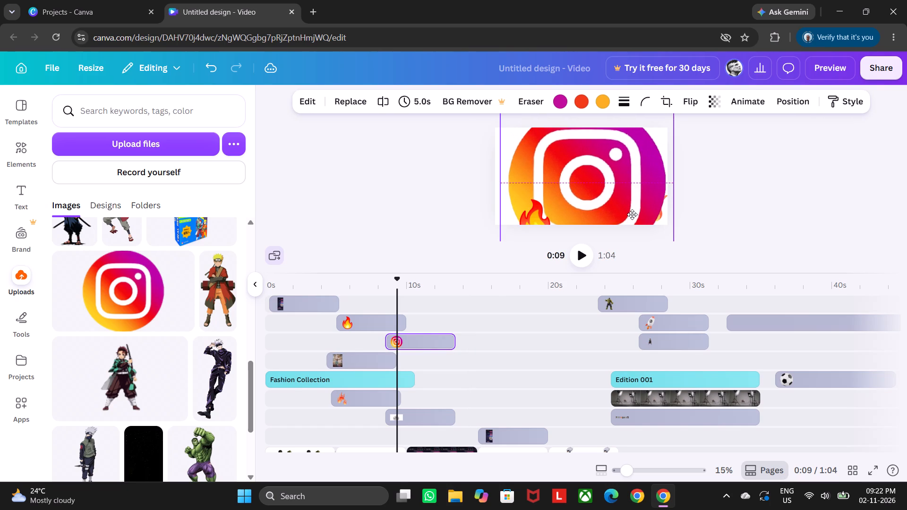
drag(632, 214, 632, 208)
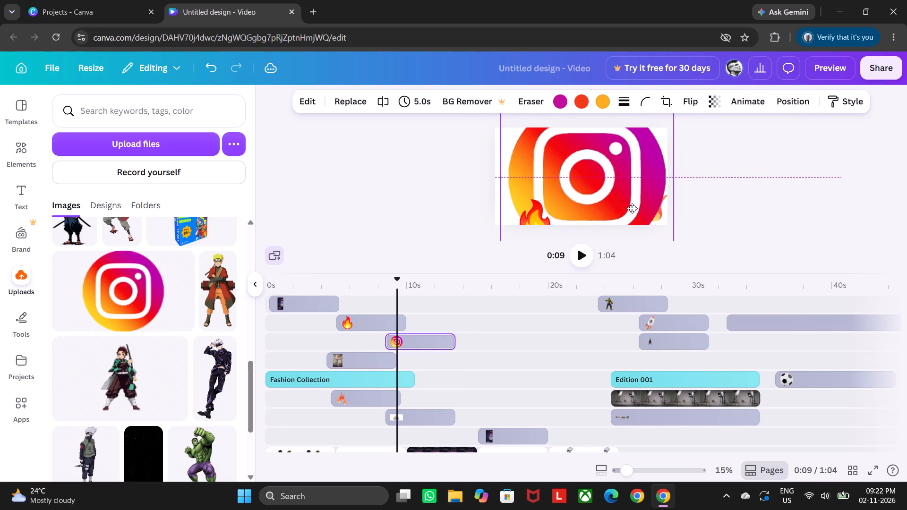
drag(632, 208, 632, 209)
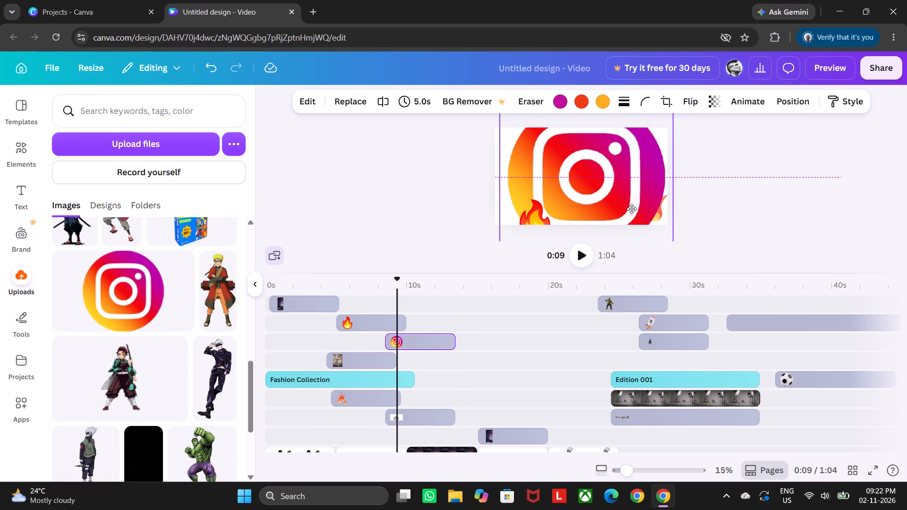
drag(632, 209, 632, 208)
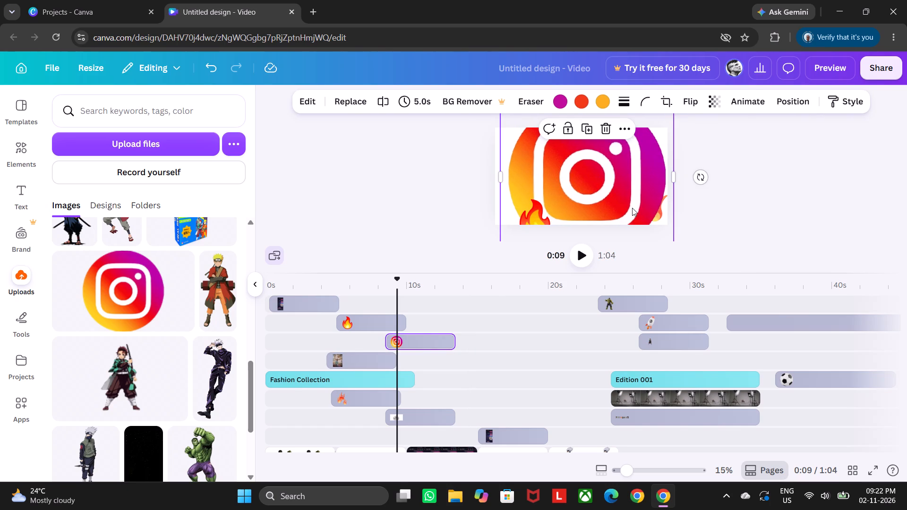
drag(632, 208, 627, 206)
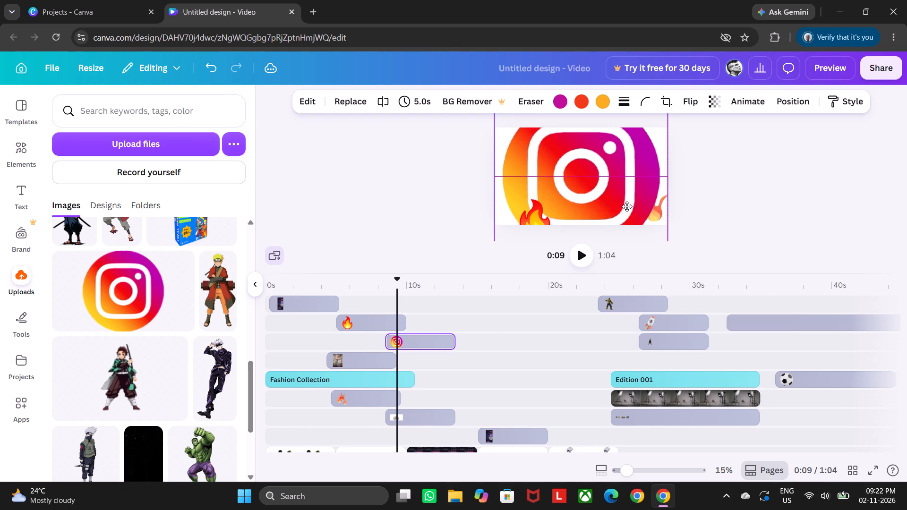
drag(627, 206, 626, 206)
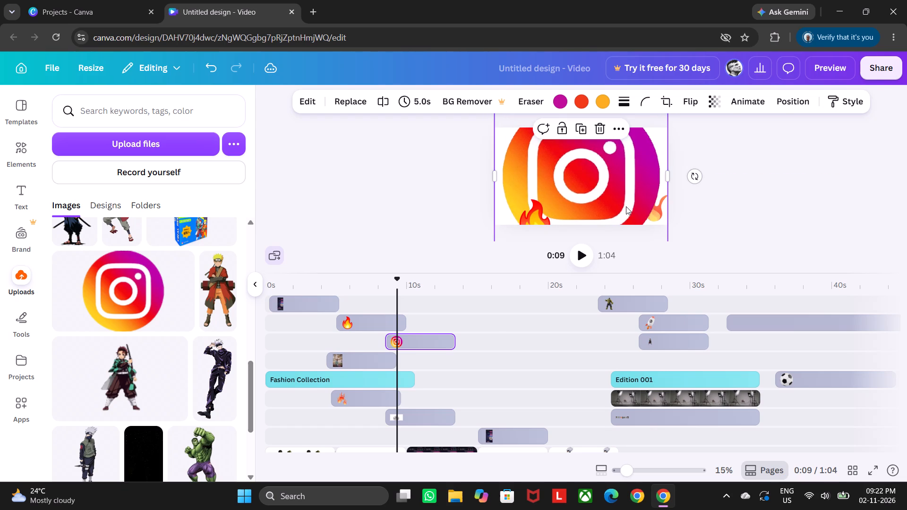
click(717, 200)
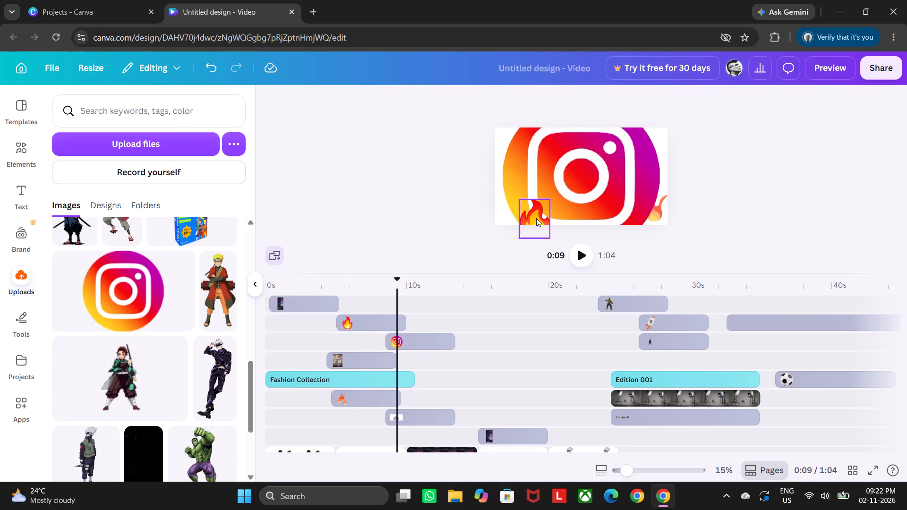
Move the lower fire emoji onto the Instagram logo's centre and enlarge it to cover most of the canvas height.
click(536, 218)
drag(536, 218, 583, 174)
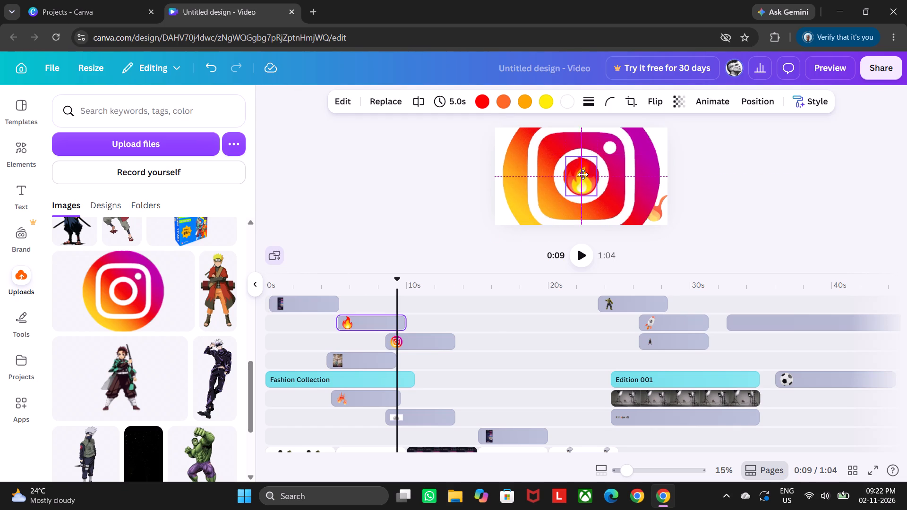
drag(583, 174, 585, 174)
drag(568, 157, 513, 107)
drag(540, 133, 565, 150)
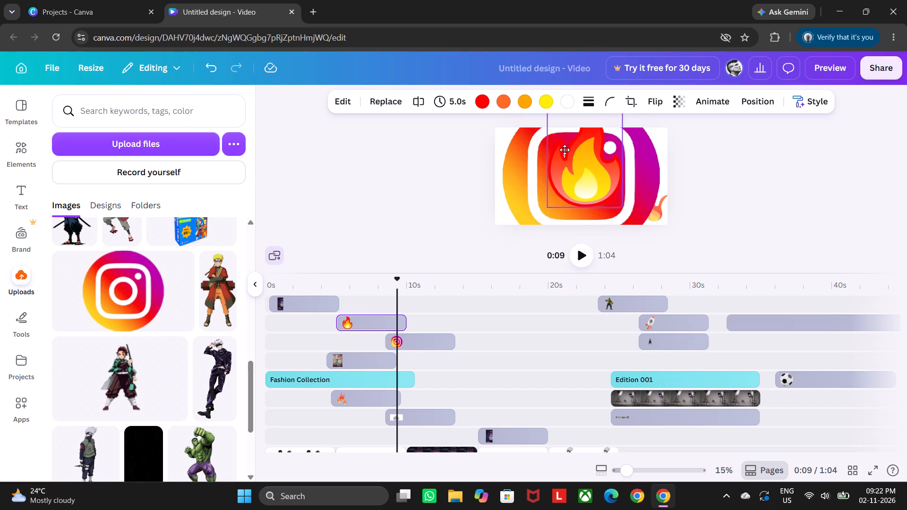
drag(565, 150, 565, 155)
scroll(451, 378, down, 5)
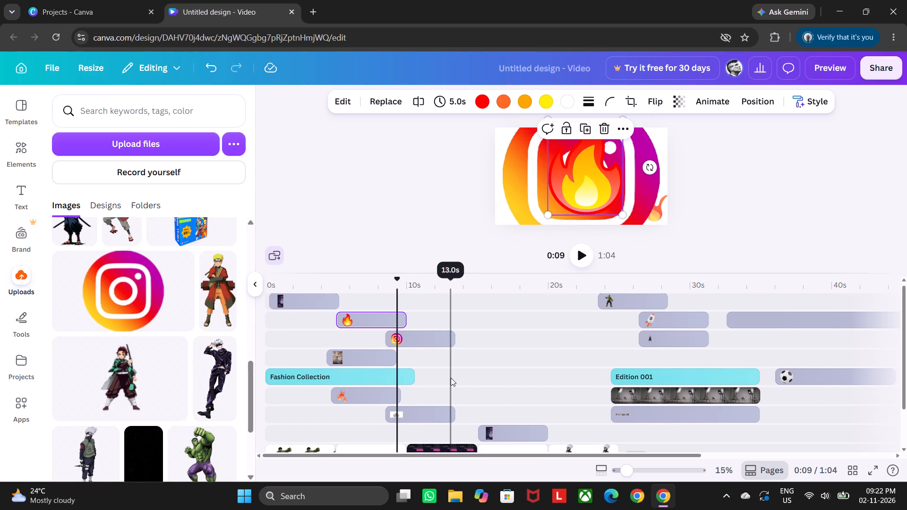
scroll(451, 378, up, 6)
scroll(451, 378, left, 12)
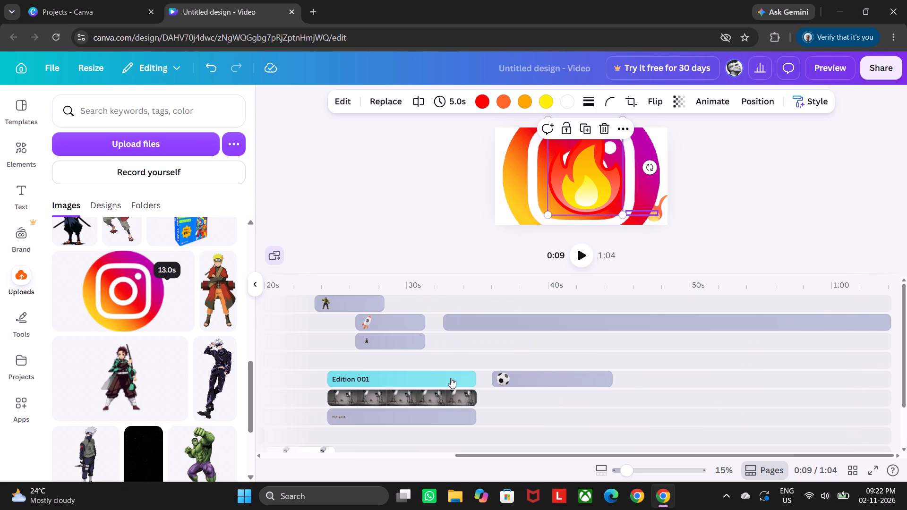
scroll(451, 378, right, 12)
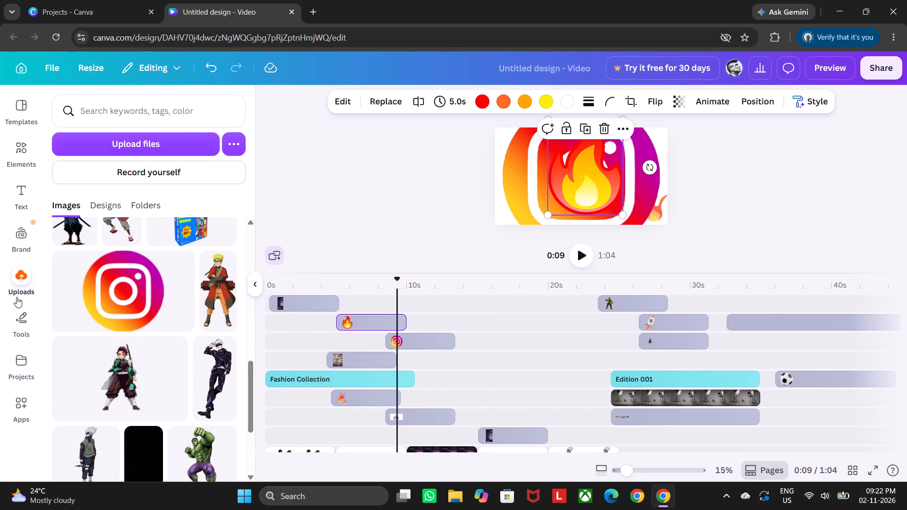
Add the recommended wide row-of-flames graphic from the elements library over the Instagram logo on the canvas.
click(24, 313)
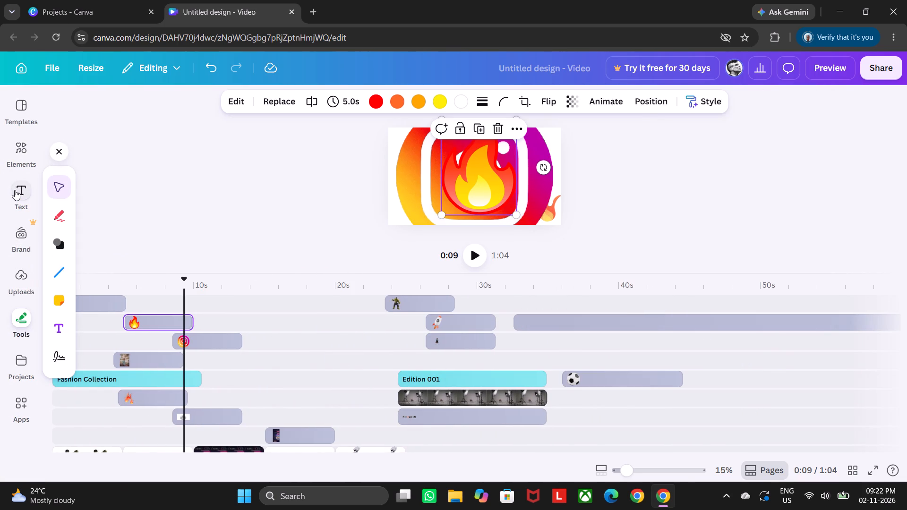
click(21, 155)
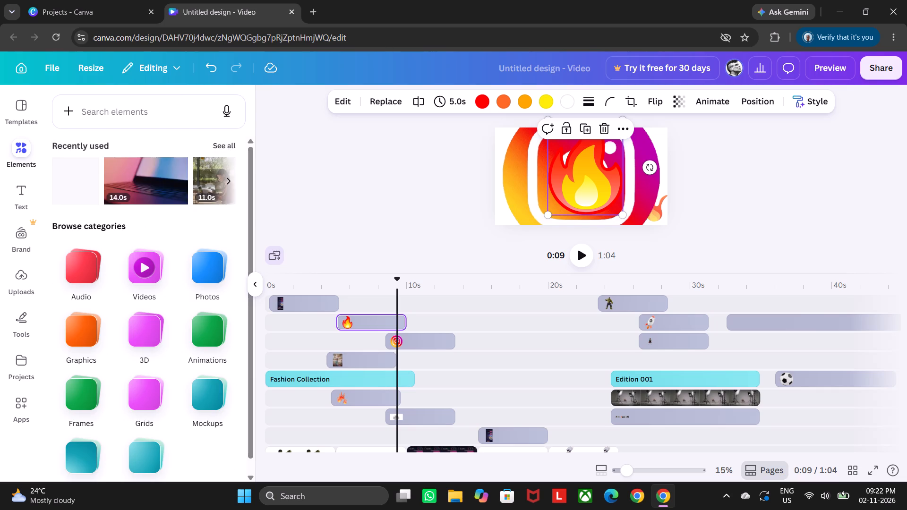
click(153, 105)
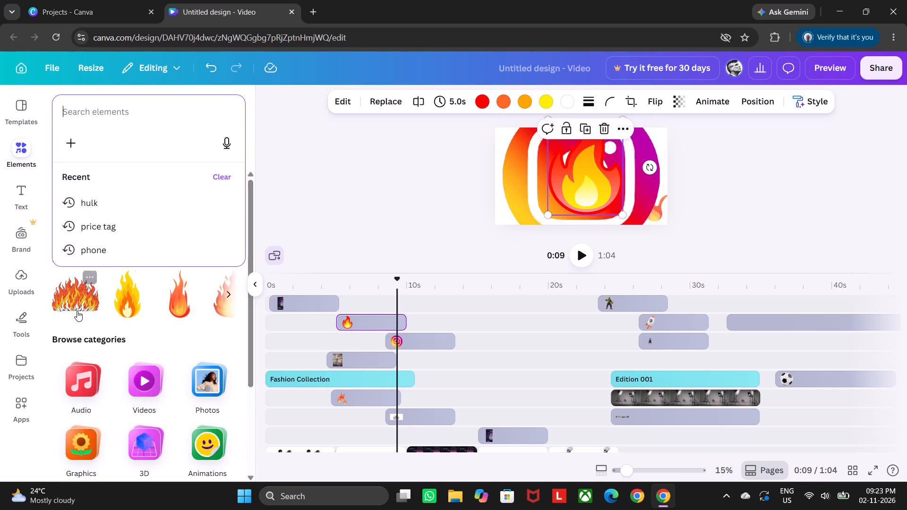
drag(69, 311, 590, 194)
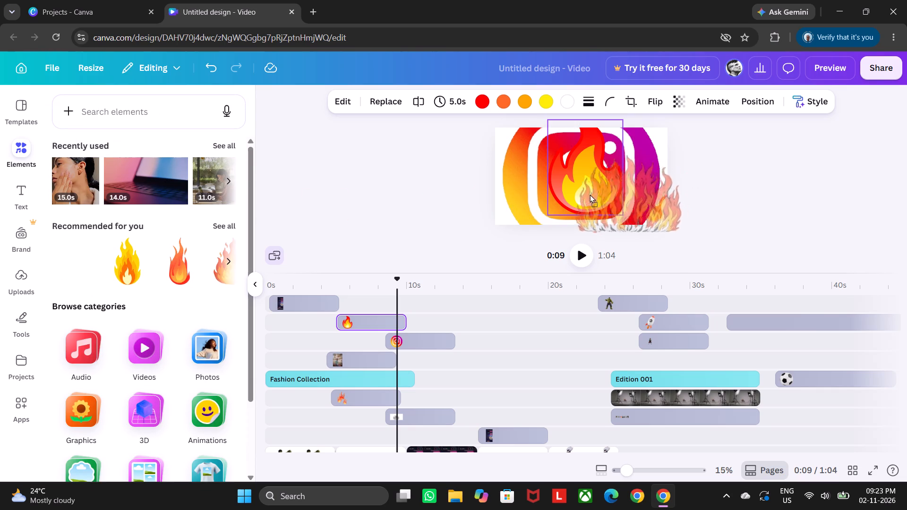
Replace the Instagram logo on the canvas with the wide row-of-flames graphic from Elements.
drag(590, 194, 544, 176)
Remove the single fire emoji graphic by moving it completely off the canvas.
click(583, 177)
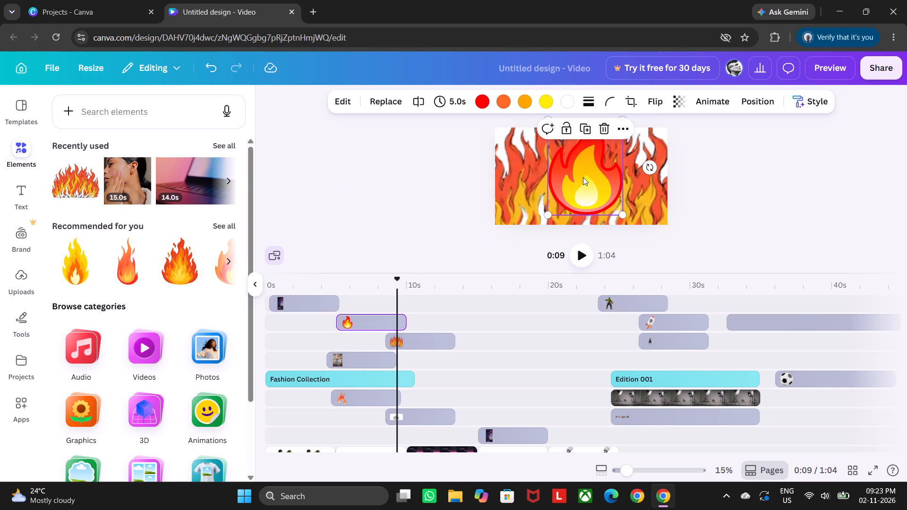
drag(580, 185, 454, 207)
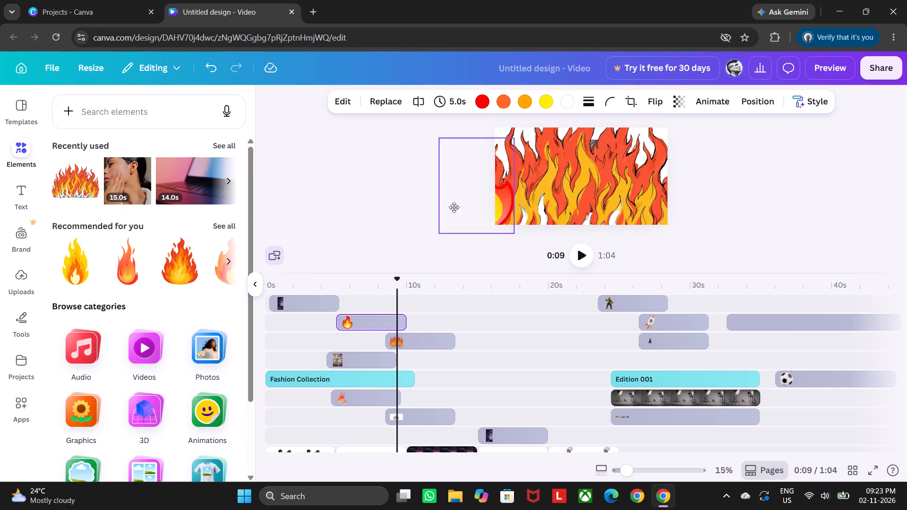
drag(454, 207, 360, 196)
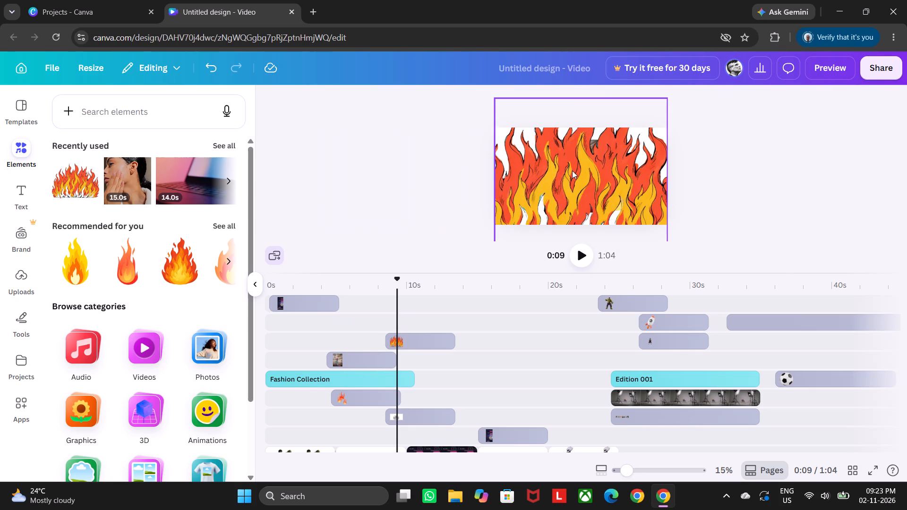
Shift the wide flames graphic downward on the canvas so its flame tips fall within the page.
click(572, 170)
scroll(613, 169, up, 1)
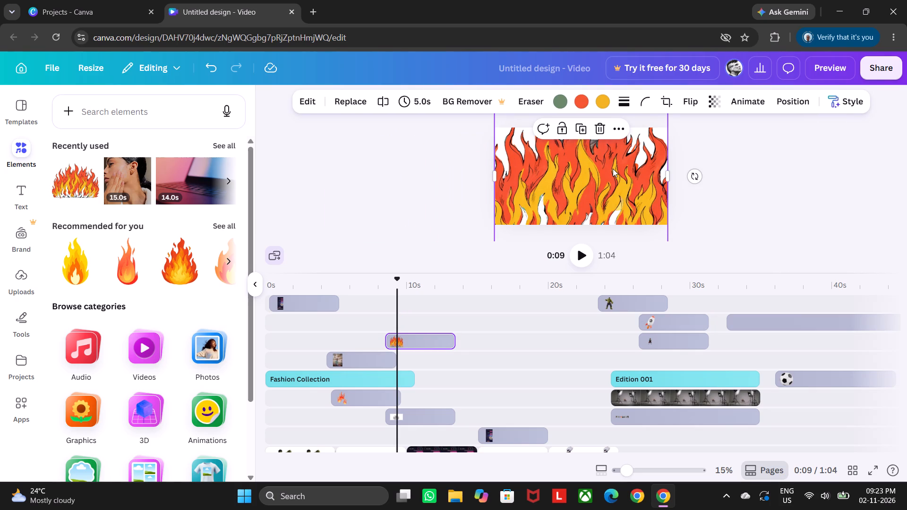
drag(592, 163, 592, 186)
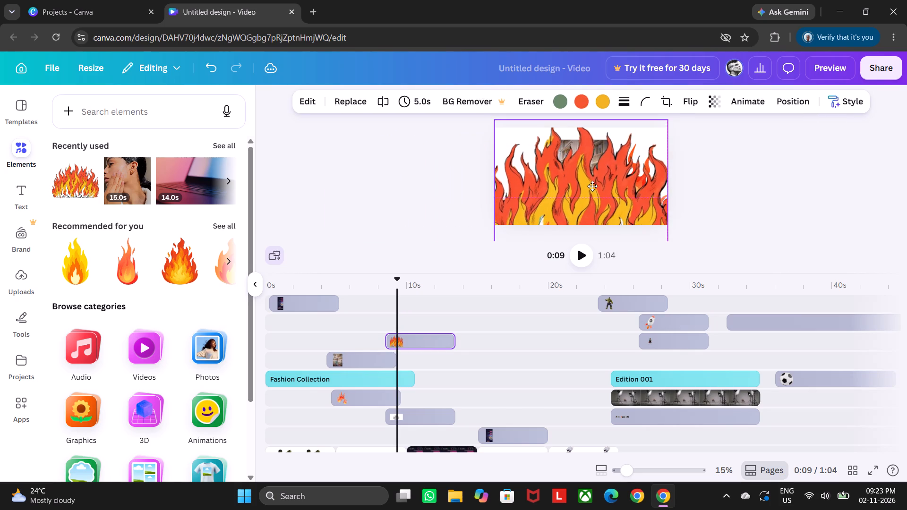
drag(592, 186, 594, 182)
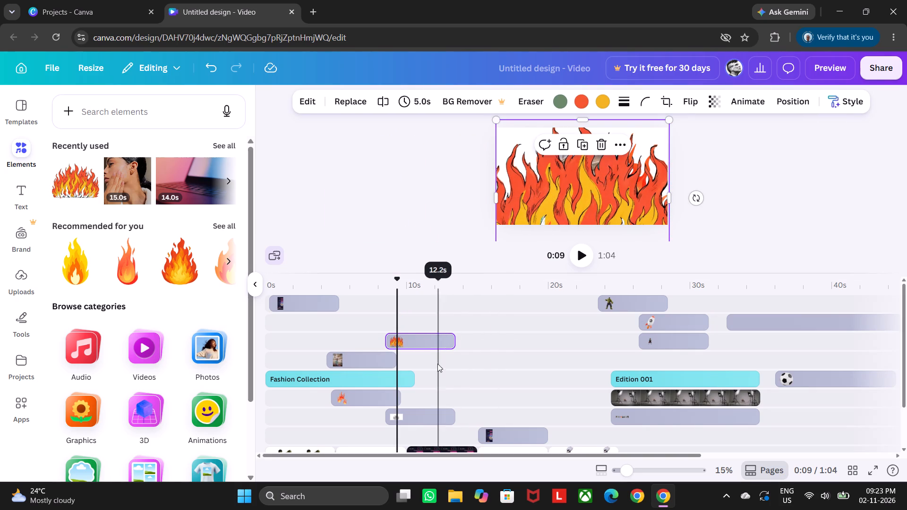
Move the seated man photo clip to start at about 1 s, on the same track as the wide flames clip.
click(428, 331)
click(375, 361)
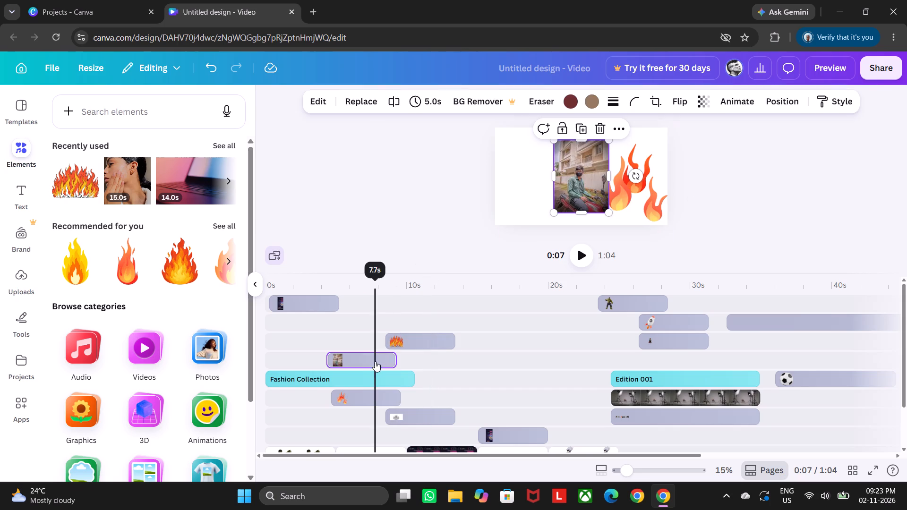
drag(392, 357, 352, 364)
drag(352, 364, 302, 362)
Trim the end of the Fashion Collection text clip to about 5 s on the timeline.
drag(376, 365, 354, 355)
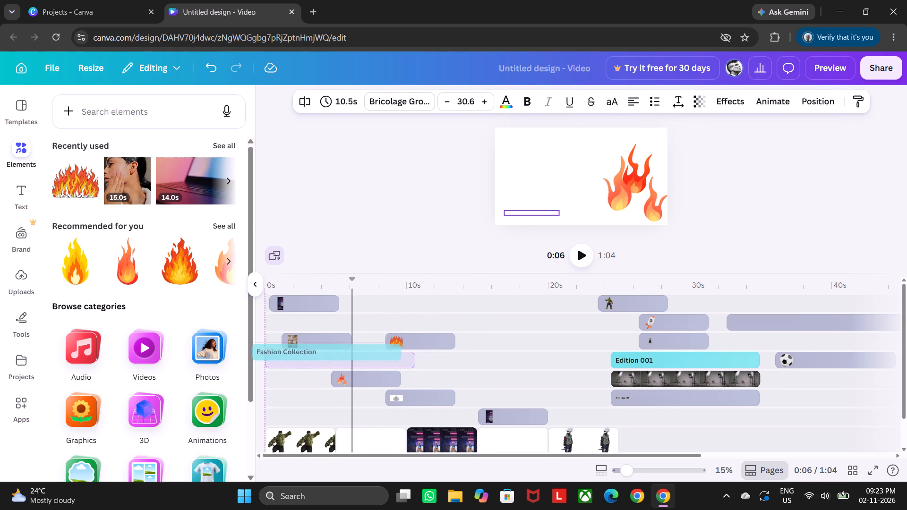
drag(354, 355, 330, 357)
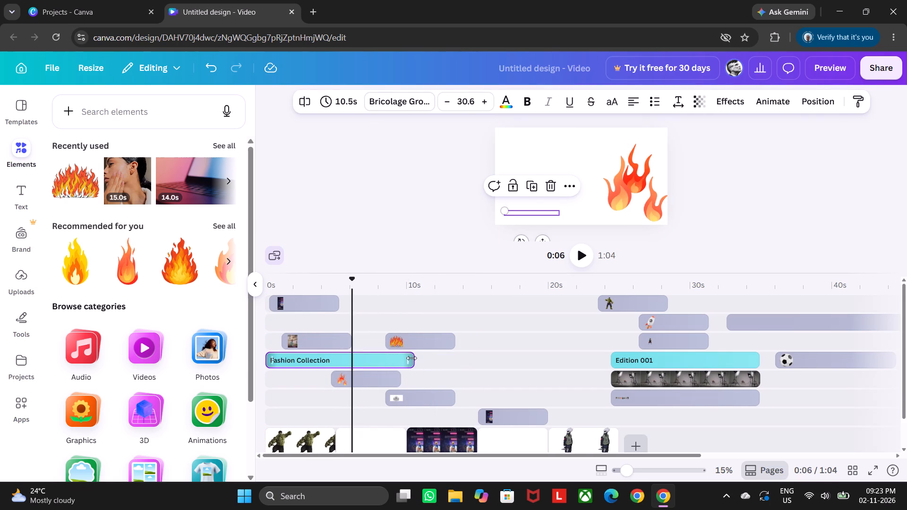
drag(412, 359, 339, 365)
Move the small flames clip below Fashion Collection earlier so it starts at about 2 s.
click(370, 382)
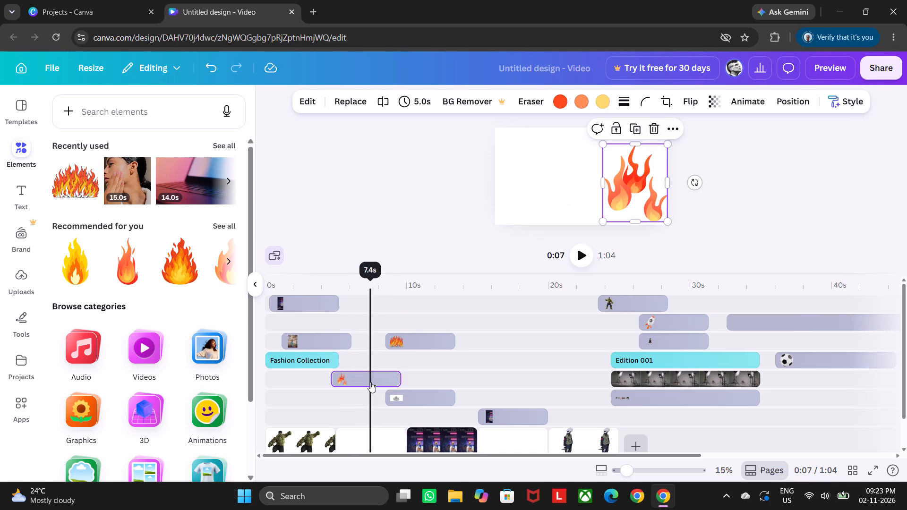
drag(370, 382, 261, 388)
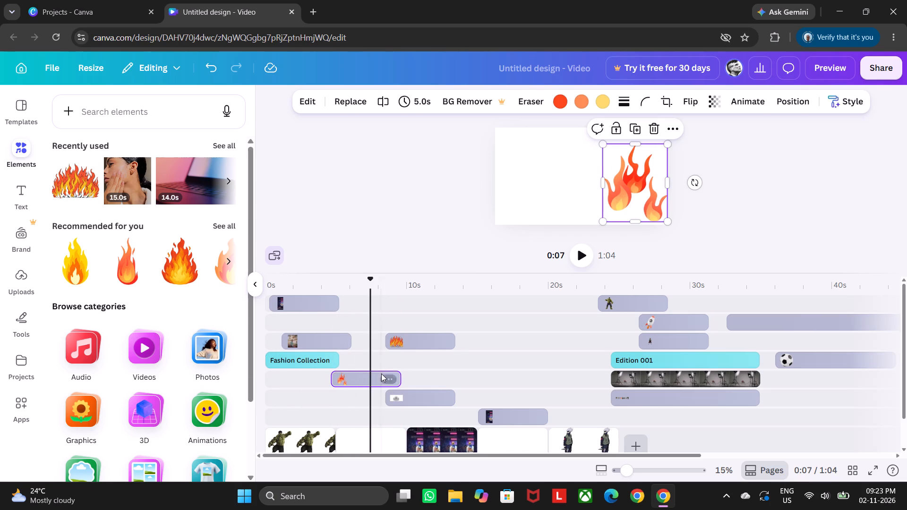
drag(381, 374, 329, 374)
drag(351, 374, 319, 380)
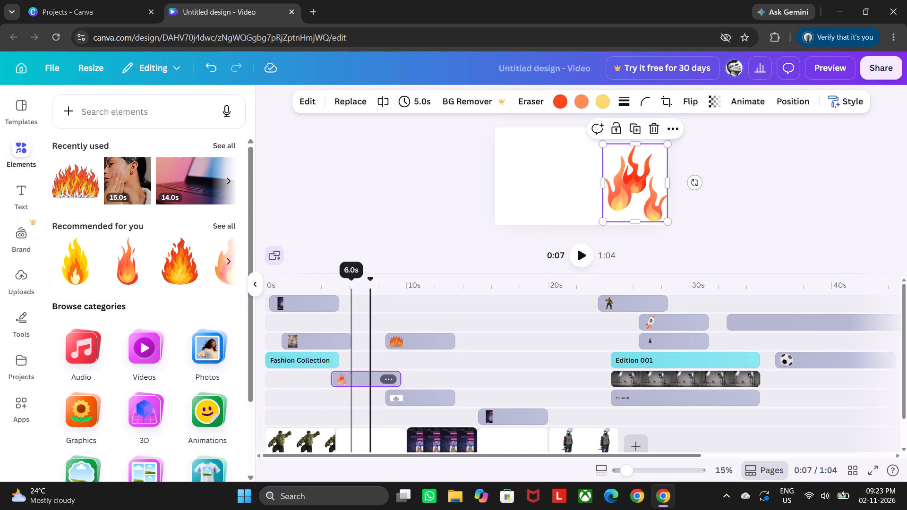
drag(319, 380, 319, 374)
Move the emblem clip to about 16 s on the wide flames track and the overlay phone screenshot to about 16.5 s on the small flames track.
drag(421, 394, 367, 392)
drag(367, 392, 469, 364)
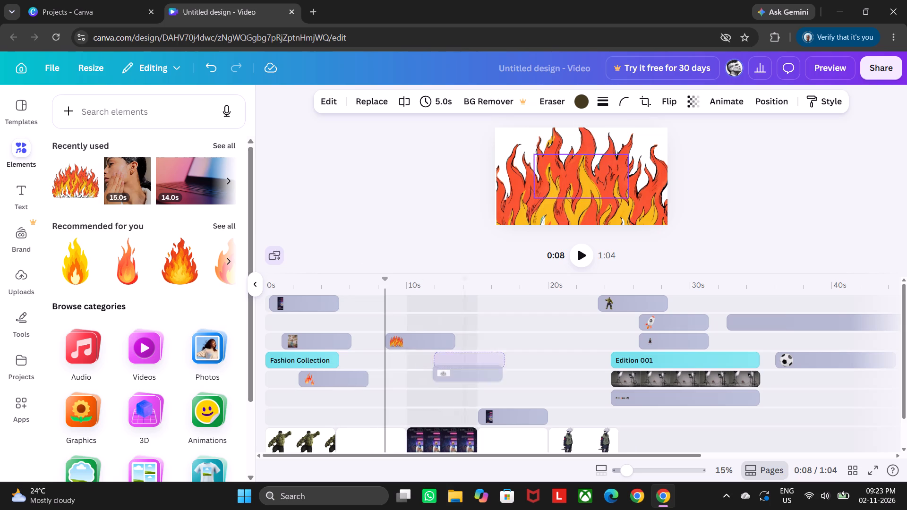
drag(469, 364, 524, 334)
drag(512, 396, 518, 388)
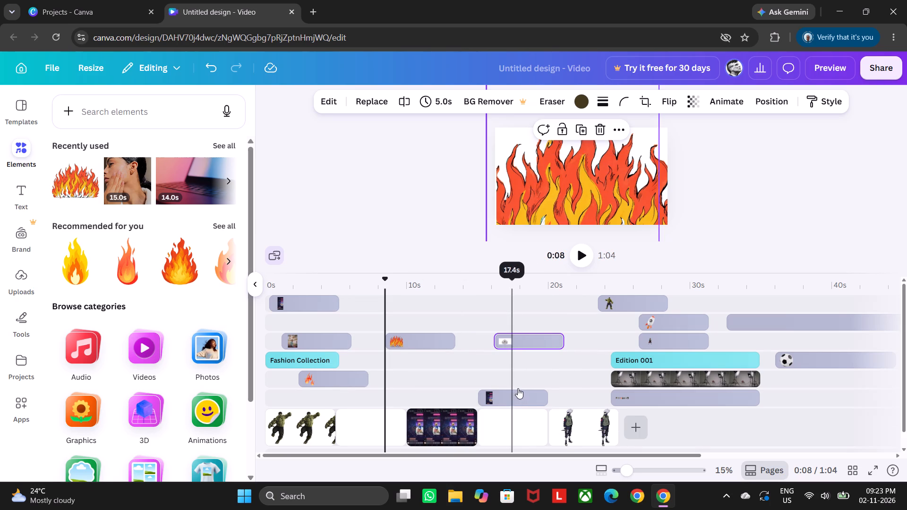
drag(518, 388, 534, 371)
Extend the end of the wide flames clip to a duration of 13.1 s.
click(444, 334)
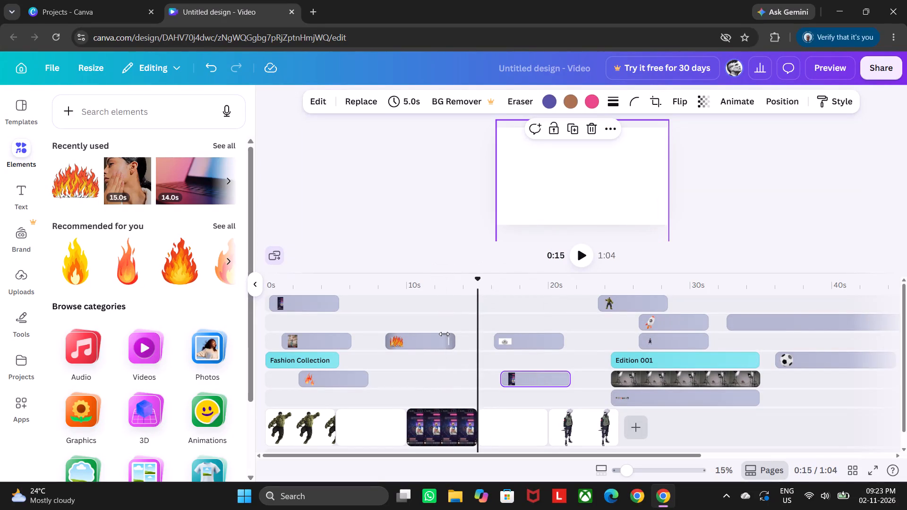
drag(445, 335, 496, 339)
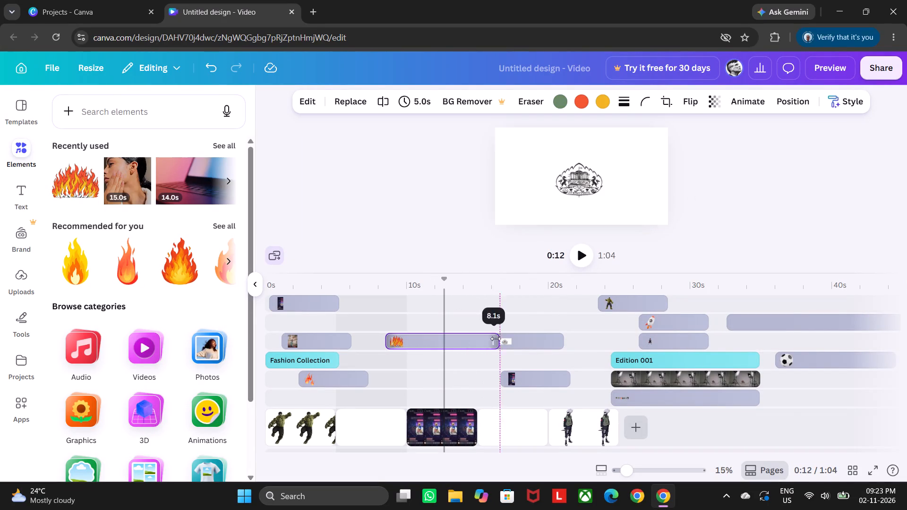
drag(496, 339, 556, 338)
Move the phone screenshot out of the main track to about 23 s, on the same track as the wide flames clip.
scroll(471, 342, up, 4)
scroll(471, 342, down, 2)
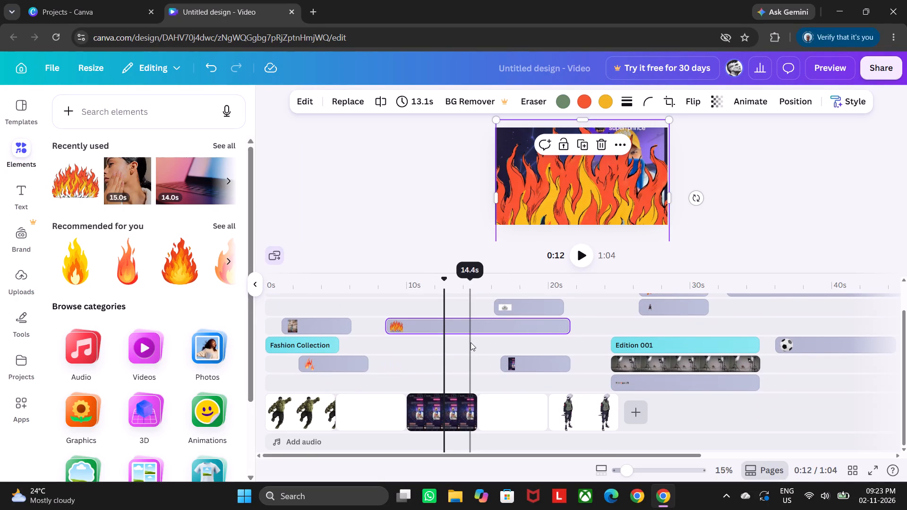
scroll(471, 342, down, 2)
drag(445, 396, 548, 380)
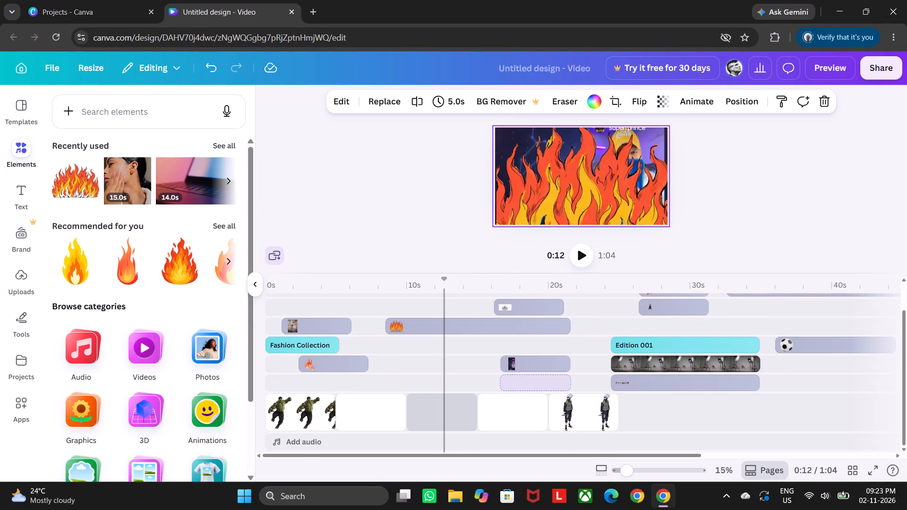
drag(548, 380, 632, 317)
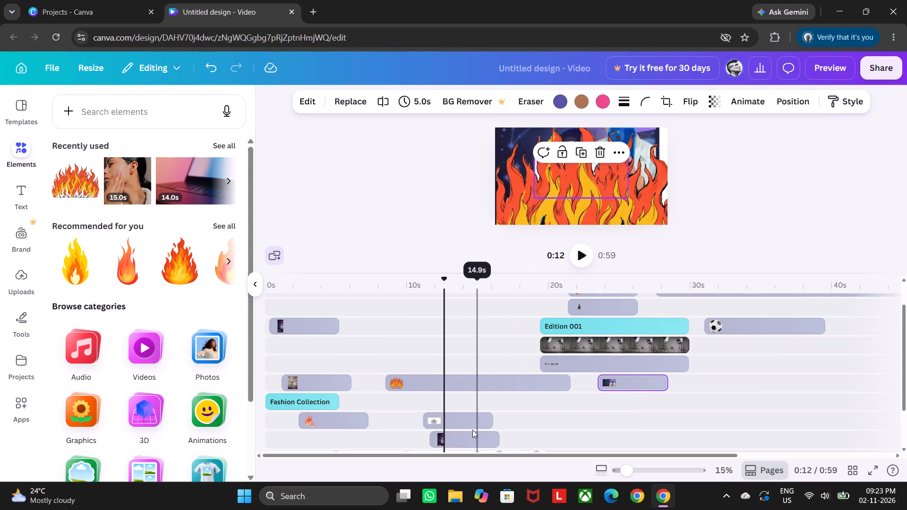
Move the emblem clip and the overlay phone screenshot clip below it so both start at about 25 s.
scroll(472, 430, down, 2)
drag(465, 369, 658, 360)
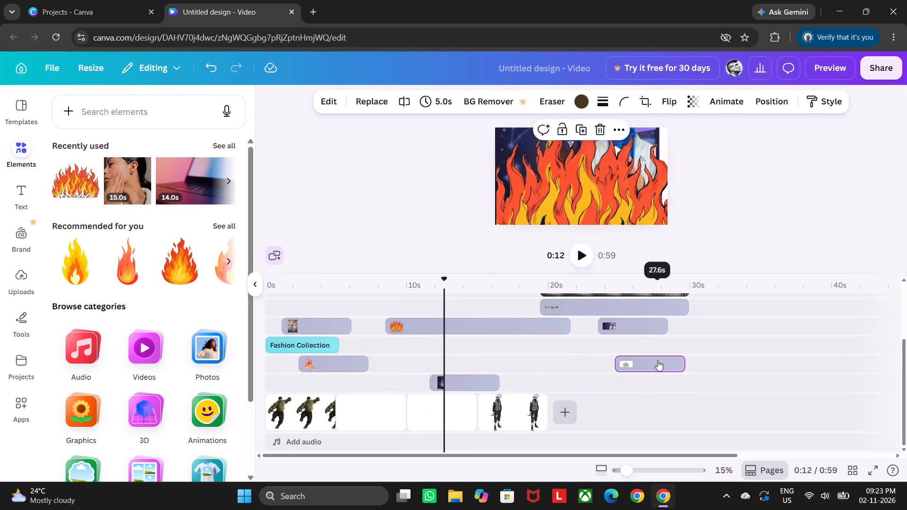
drag(480, 371, 660, 340)
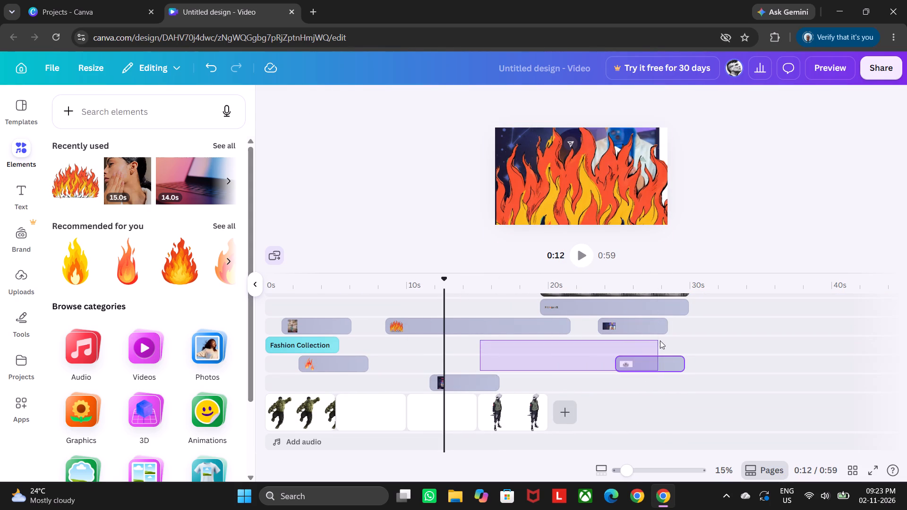
drag(660, 340, 661, 340)
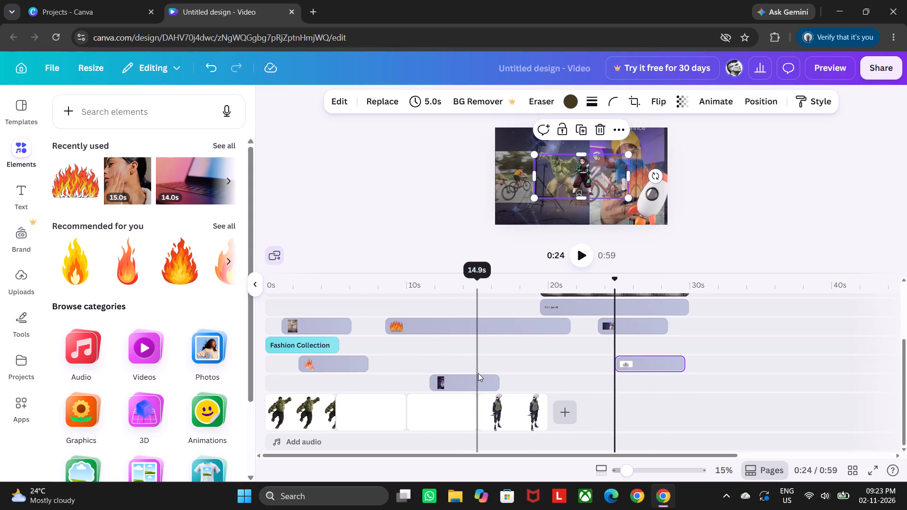
click(478, 373)
drag(478, 373, 537, 359)
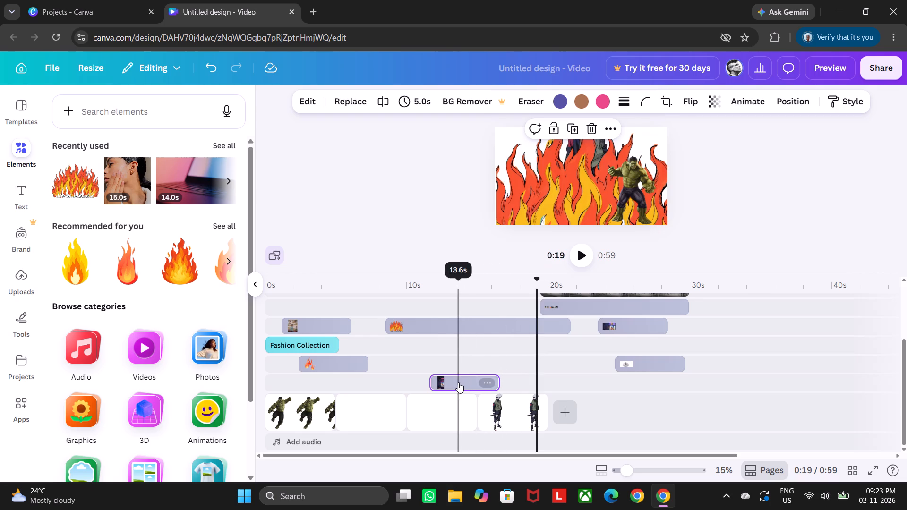
drag(458, 382, 647, 381)
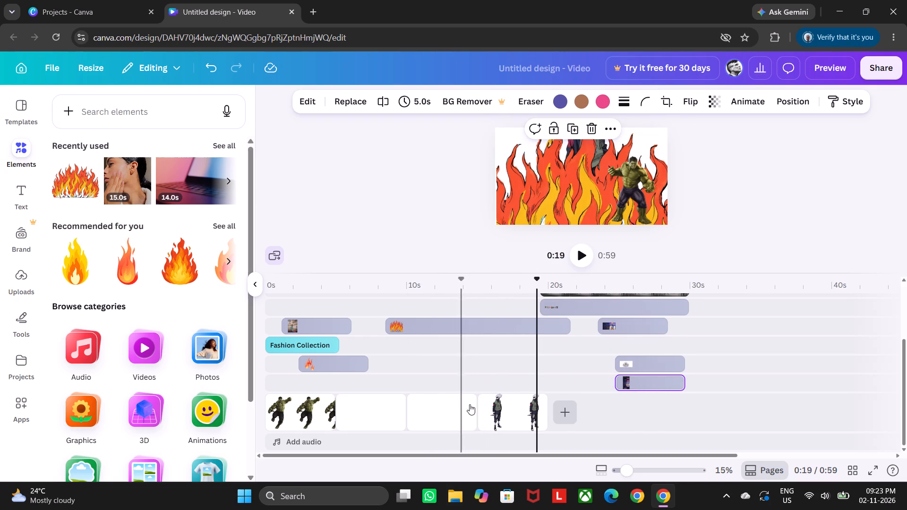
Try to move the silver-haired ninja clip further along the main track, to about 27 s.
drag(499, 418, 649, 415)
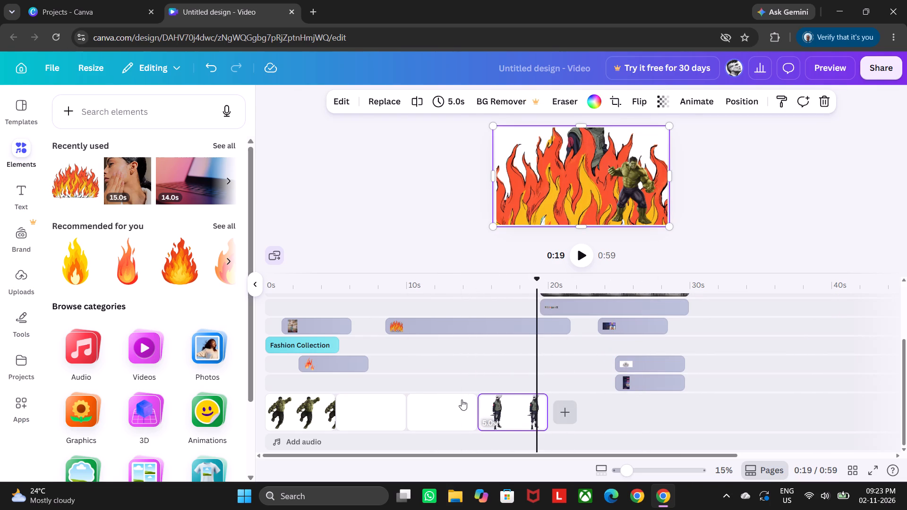
Move the second blank clip out of the main track to about 27 s, on the same track as the Fashion Collection clip.
drag(462, 399, 703, 349)
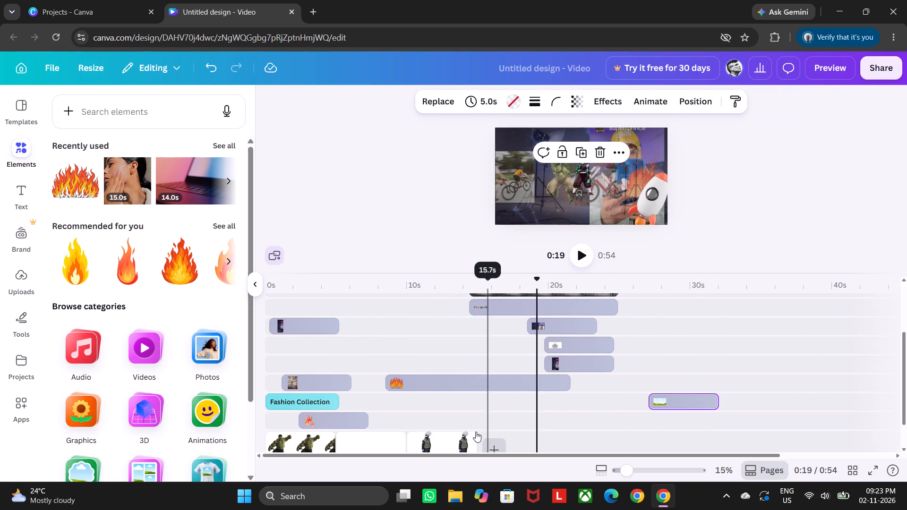
Move the silver-haired ninja clip out of the main track to about 29.5 s, on the same track as the wide flames clip.
scroll(474, 435, down, 3)
drag(442, 425, 725, 342)
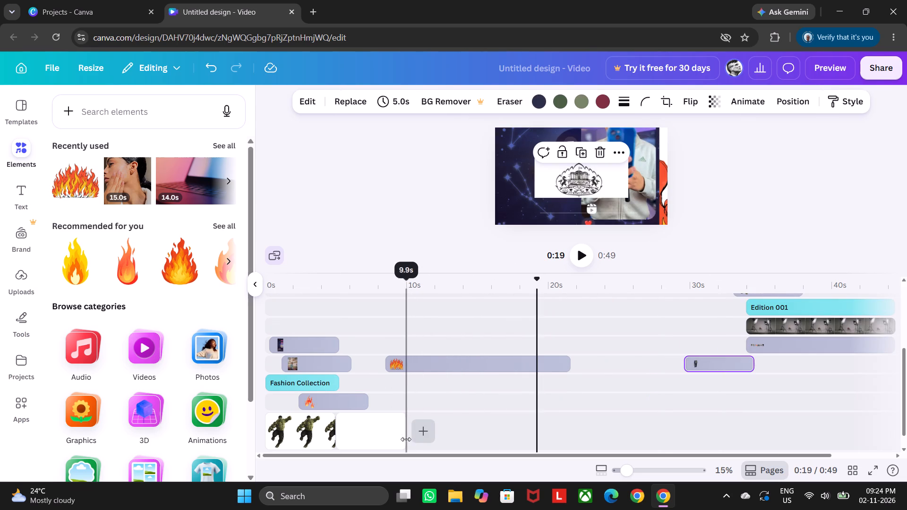
Extend the end of the remaining blank clip on the main track to a duration of 1:09.
drag(404, 435, 744, 417)
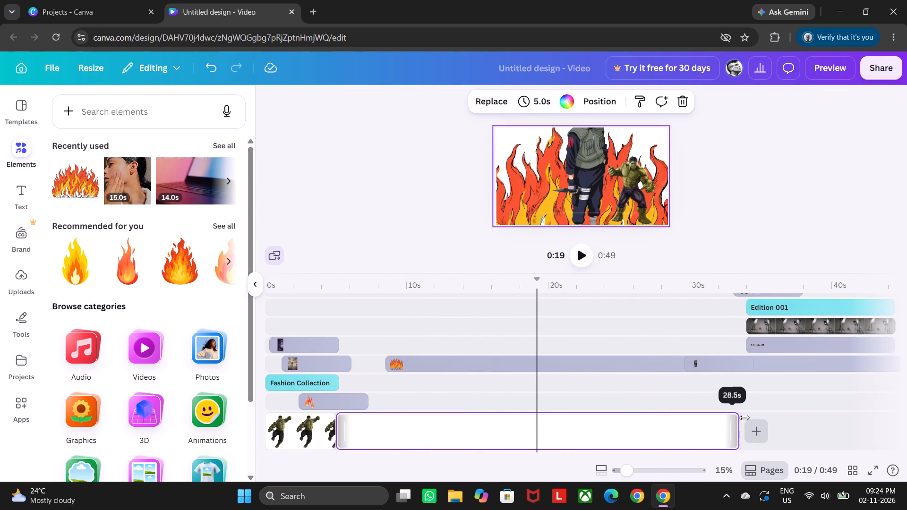
drag(744, 417, 906, 391)
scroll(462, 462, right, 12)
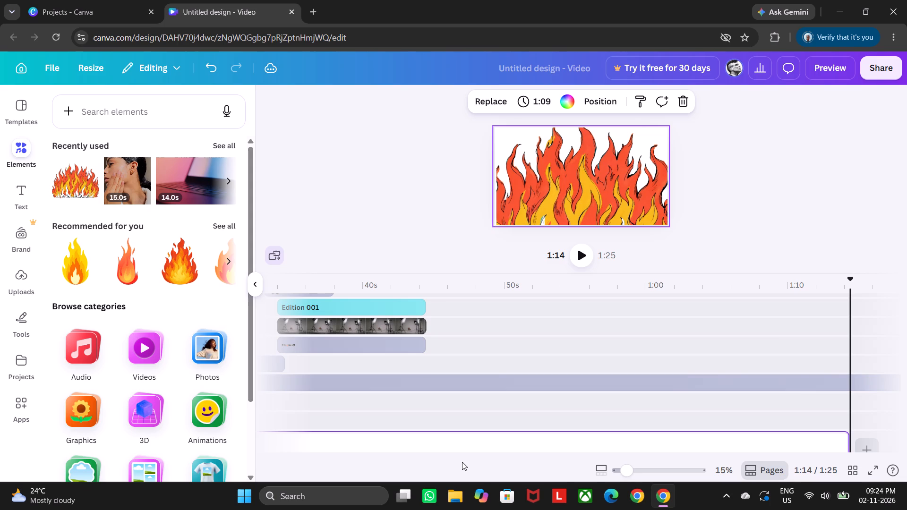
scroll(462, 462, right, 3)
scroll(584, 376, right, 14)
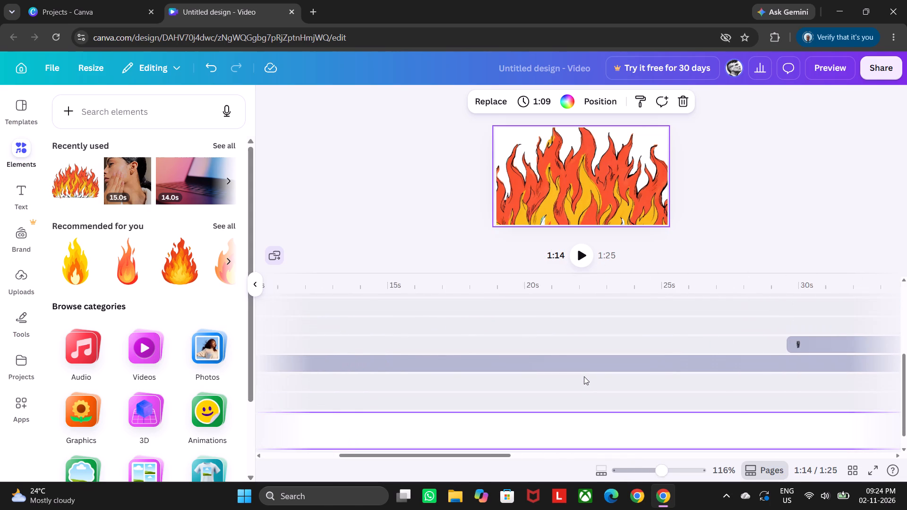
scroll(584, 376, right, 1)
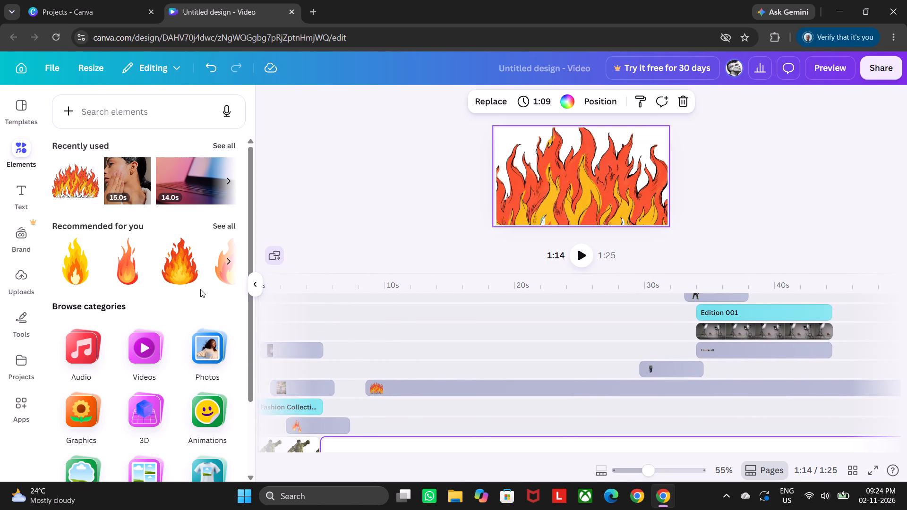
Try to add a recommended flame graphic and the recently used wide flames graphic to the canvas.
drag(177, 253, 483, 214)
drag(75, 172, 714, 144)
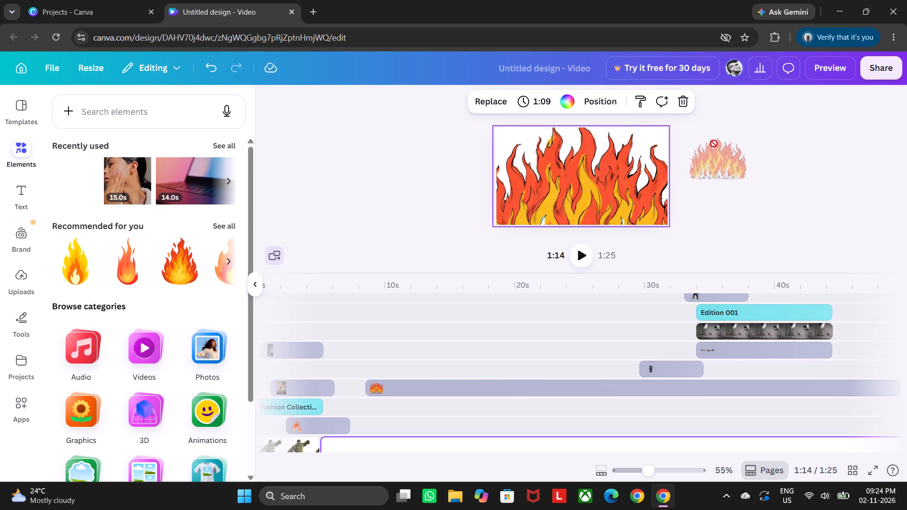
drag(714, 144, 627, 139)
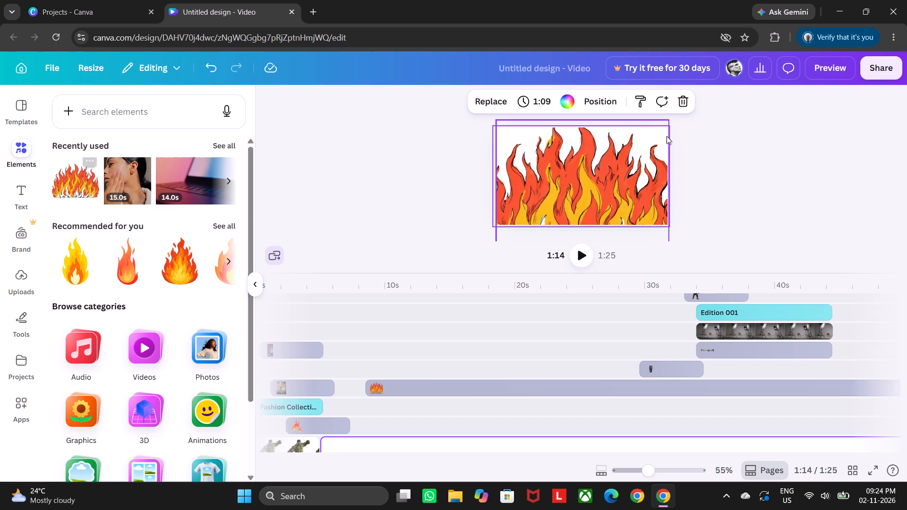
Stretch the wide flames graphic on the canvas horizontally to a width of about 4,546, far past the canvas's right edge.
drag(663, 119, 663, 127)
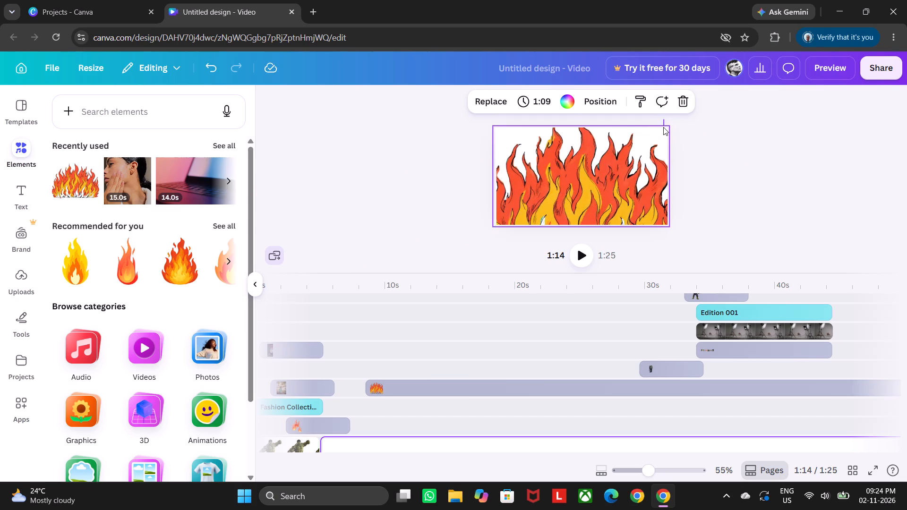
drag(663, 127, 663, 131)
click(663, 131)
click(657, 136)
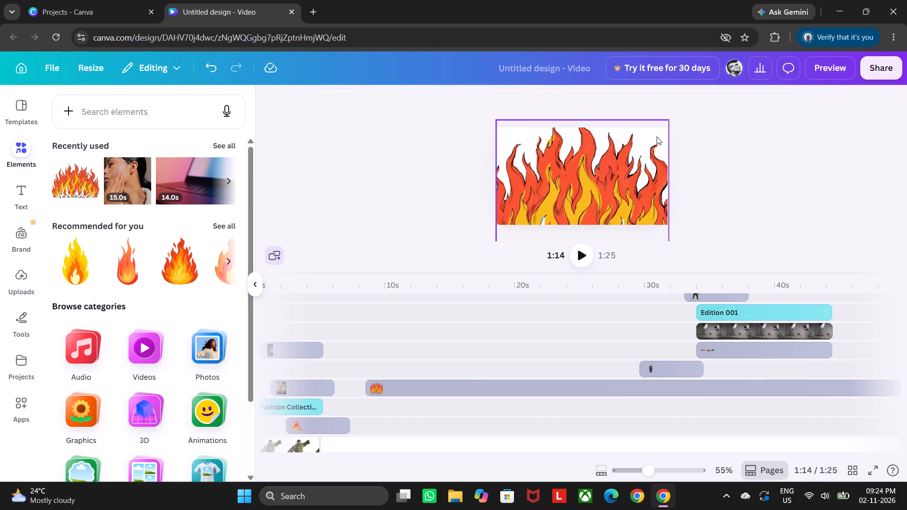
drag(670, 126, 566, 239)
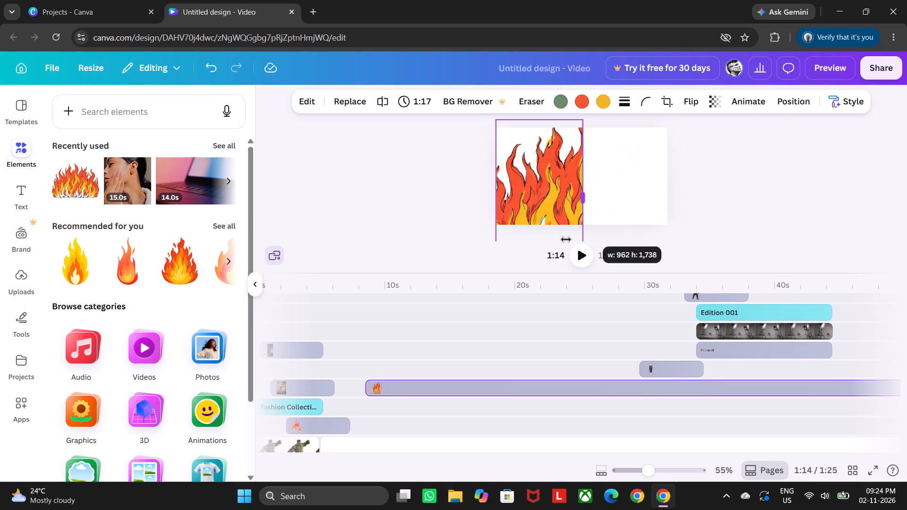
drag(566, 239, 0, 509)
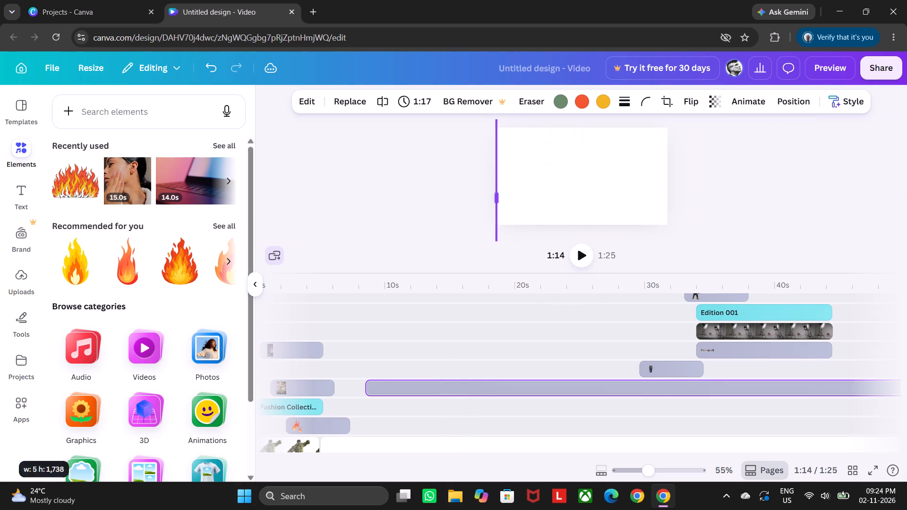
drag(0, 509, 906, 0)
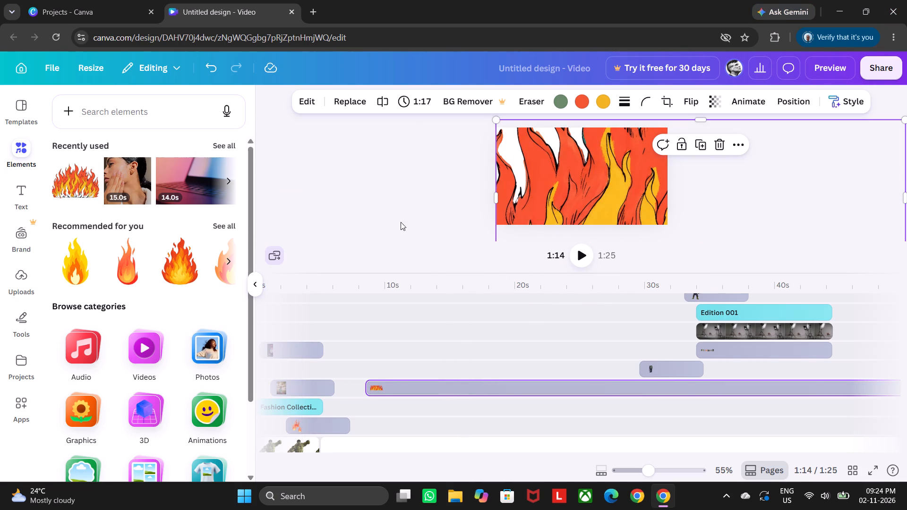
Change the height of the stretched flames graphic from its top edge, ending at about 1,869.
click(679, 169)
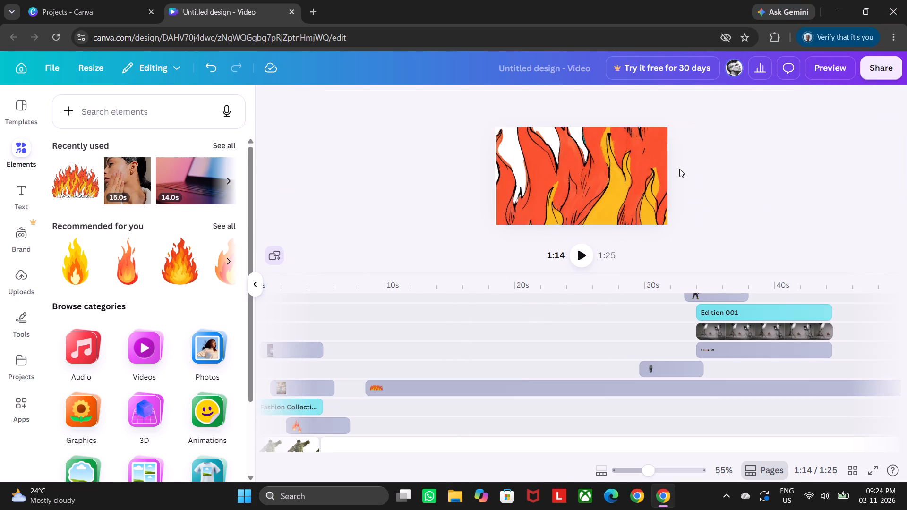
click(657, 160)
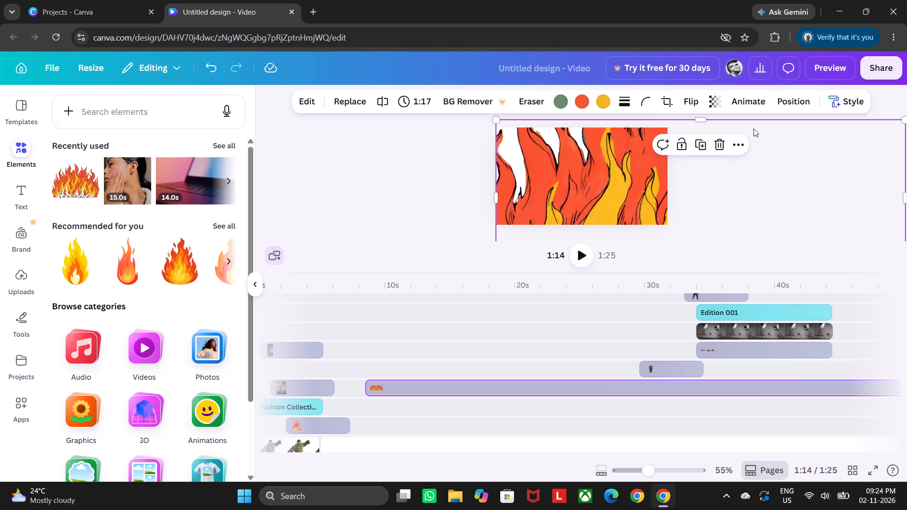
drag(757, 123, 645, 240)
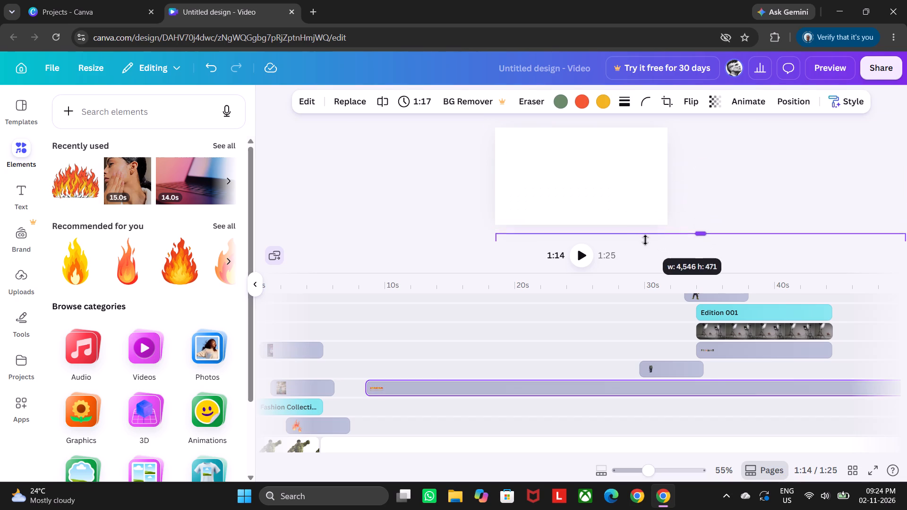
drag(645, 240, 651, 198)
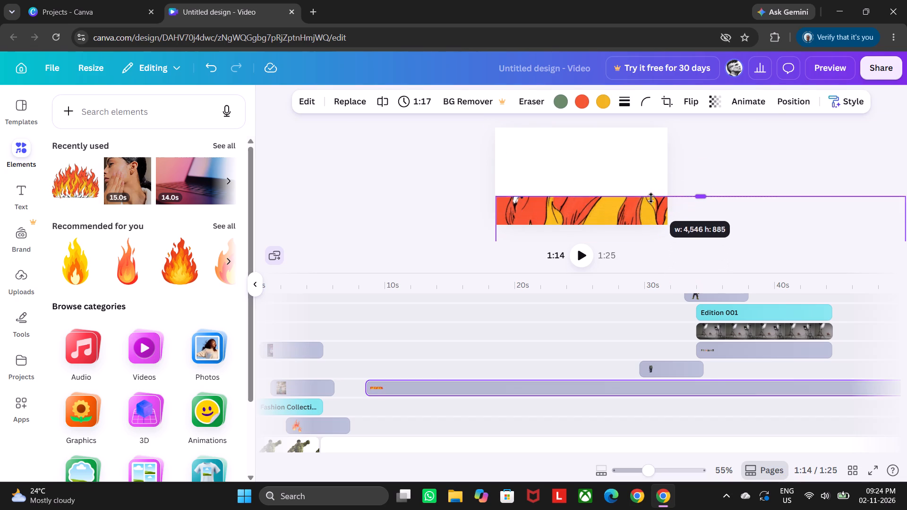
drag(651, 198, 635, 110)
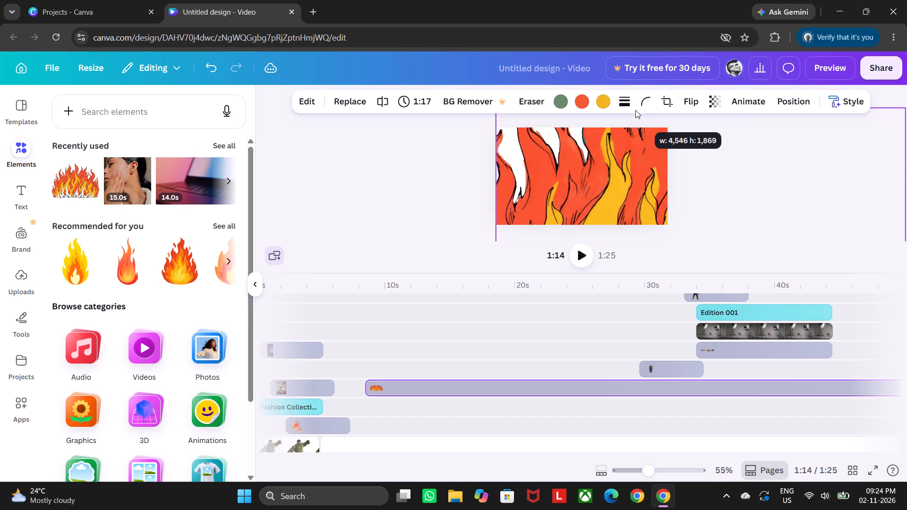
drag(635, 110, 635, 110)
Move the stretched flames graphic down so its upper edge sits low on the canvas.
drag(607, 164, 607, 227)
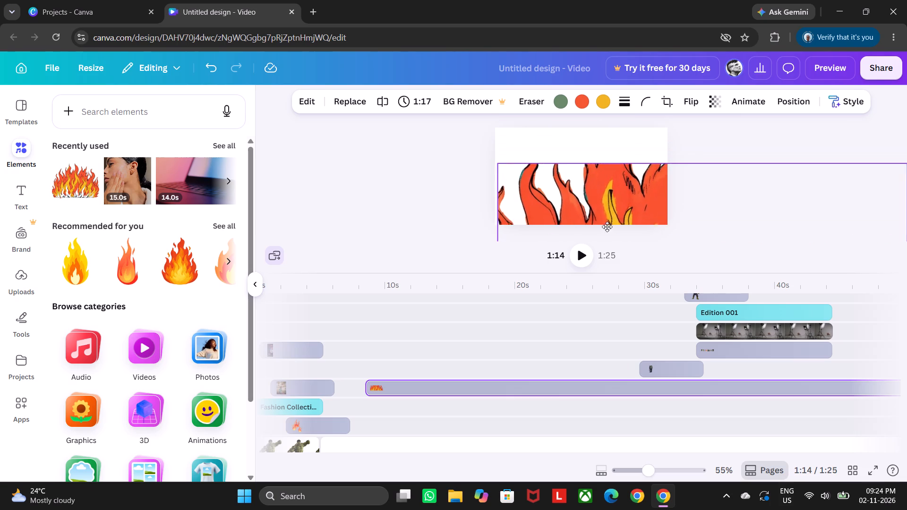
drag(607, 227, 607, 244)
Stretch the flames graphic upward from its top edge, well beyond the top of the canvas, so flames fill the frame.
drag(633, 188, 616, 87)
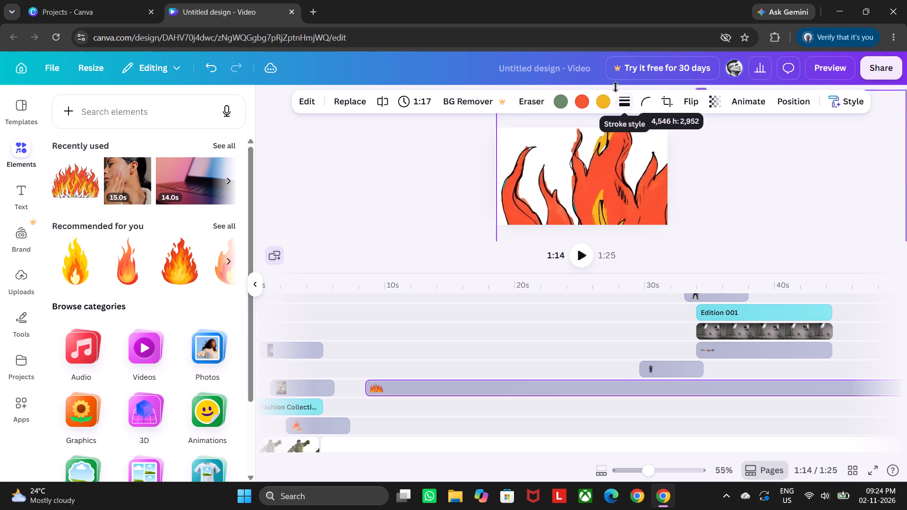
drag(616, 87, 421, 95)
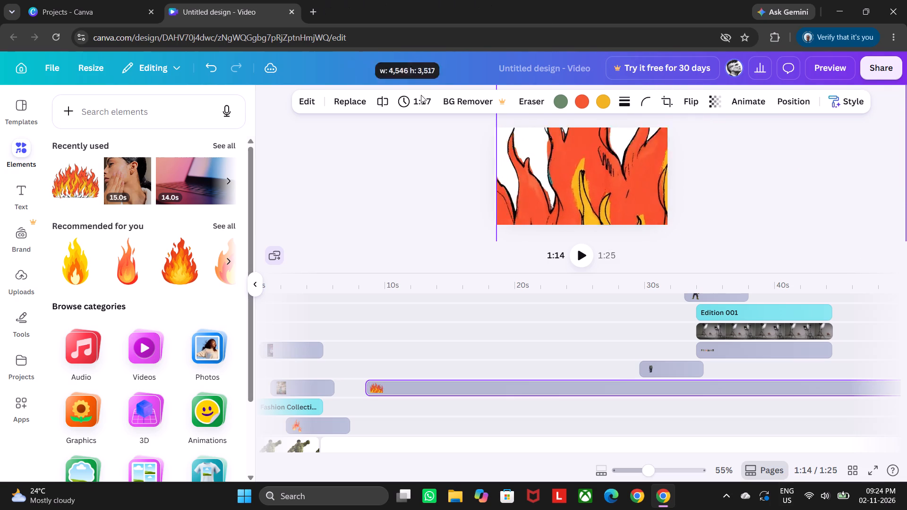
drag(421, 95, 667, 288)
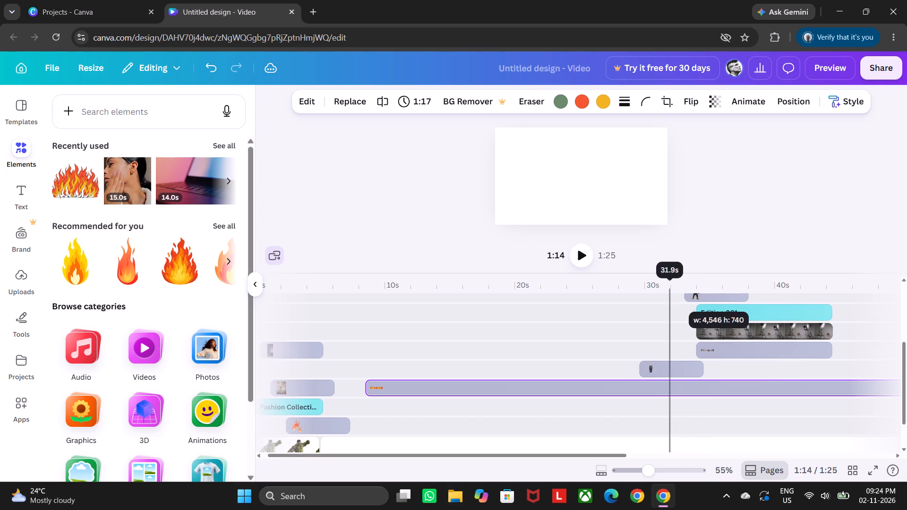
drag(667, 288, 480, 120)
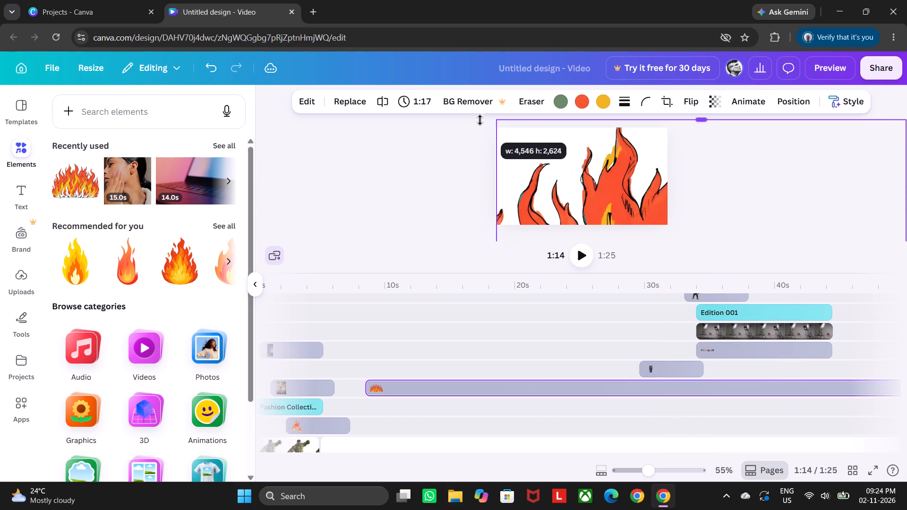
drag(480, 120, 0, 3)
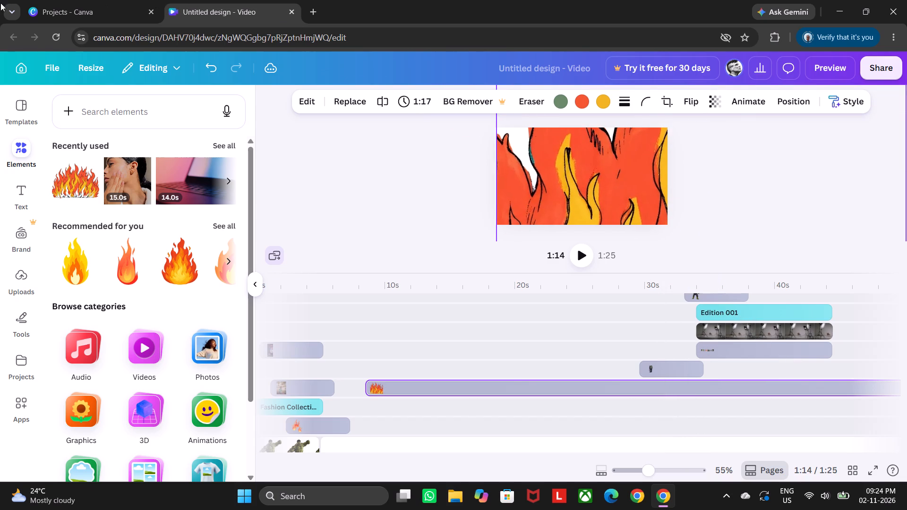
drag(0, 3, 0, 3)
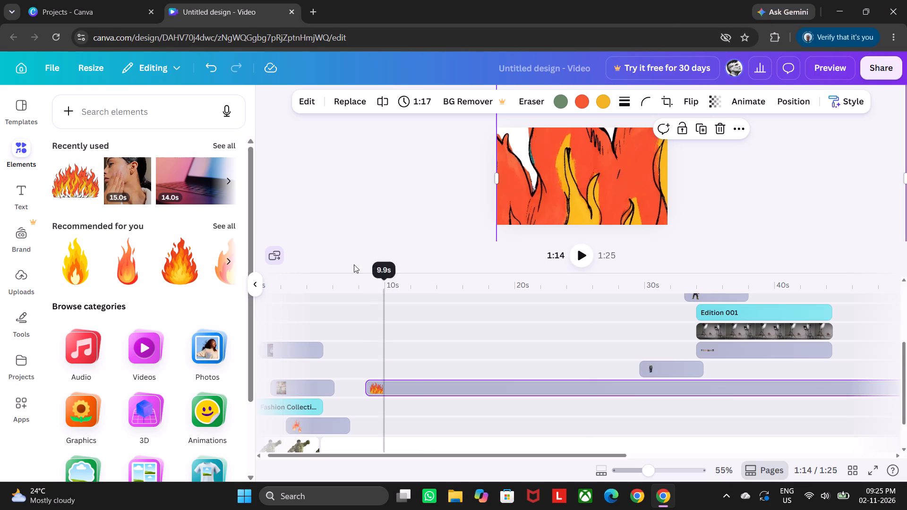
Add a brown circle containing the text "fgfdfjjhcffnbzssffgggdf" at the middle of the canvas, starting at 1:14.
text(ncfgfdfjjhcffnbzssffgggdf)
key(Escape)
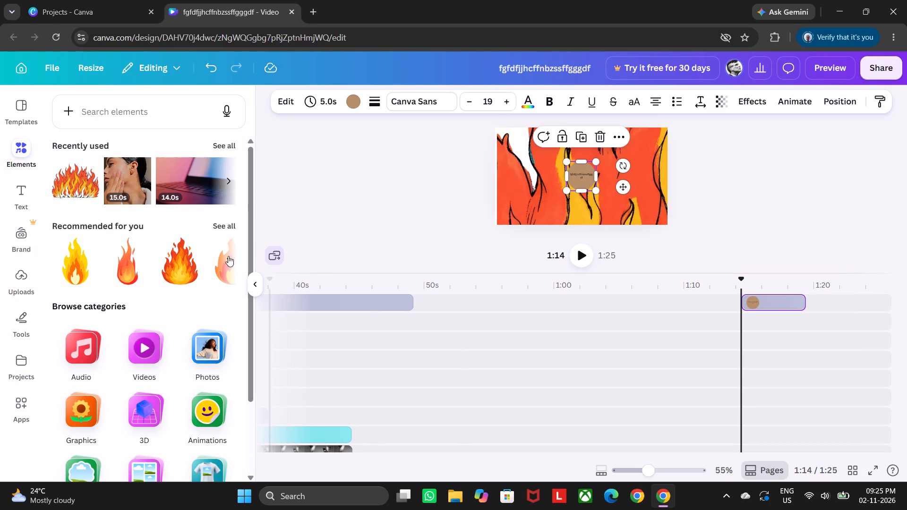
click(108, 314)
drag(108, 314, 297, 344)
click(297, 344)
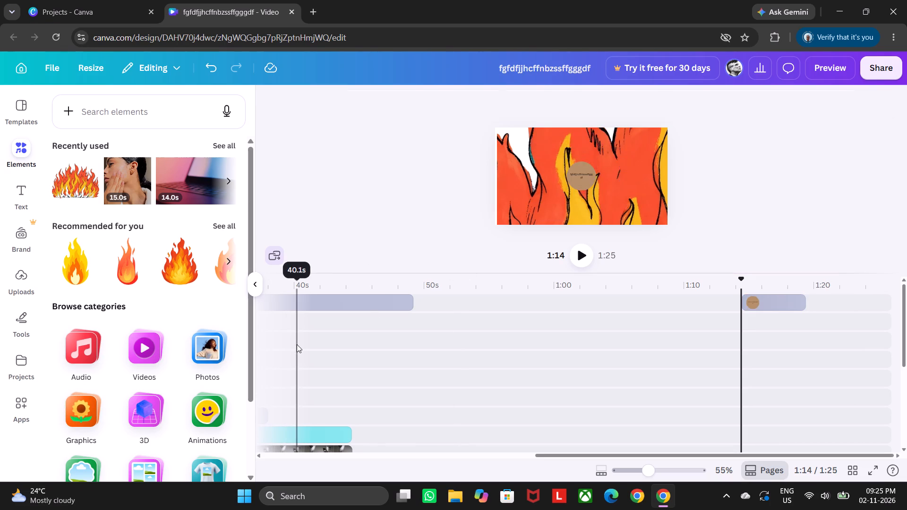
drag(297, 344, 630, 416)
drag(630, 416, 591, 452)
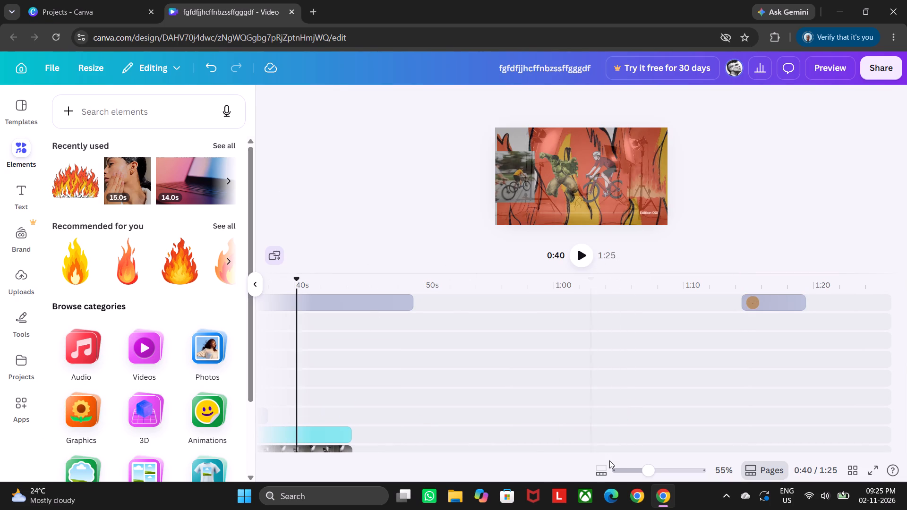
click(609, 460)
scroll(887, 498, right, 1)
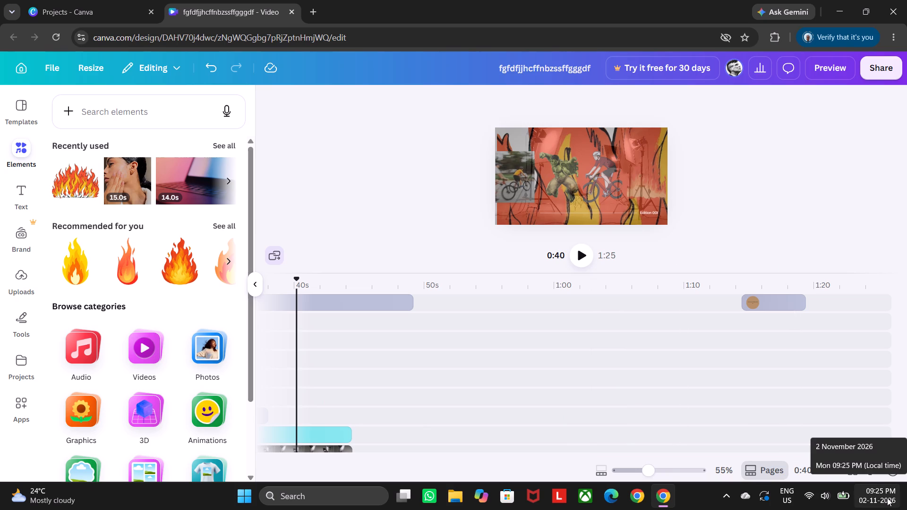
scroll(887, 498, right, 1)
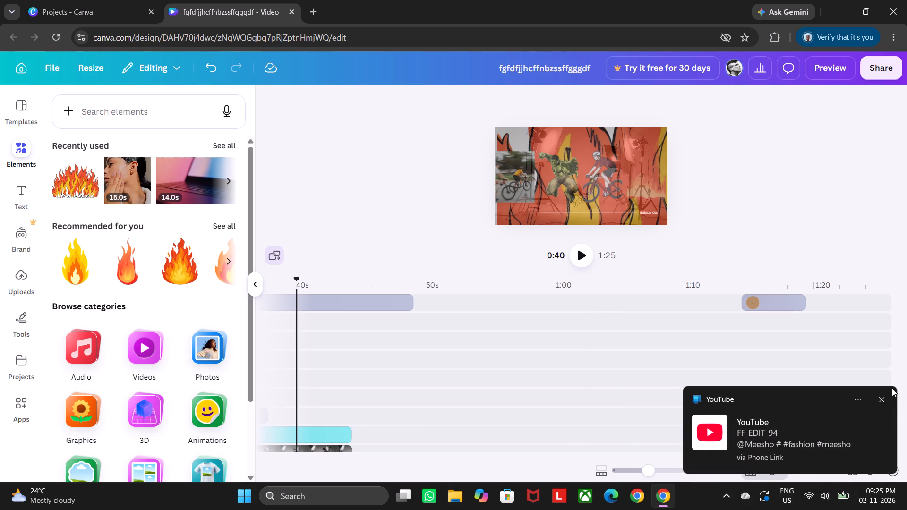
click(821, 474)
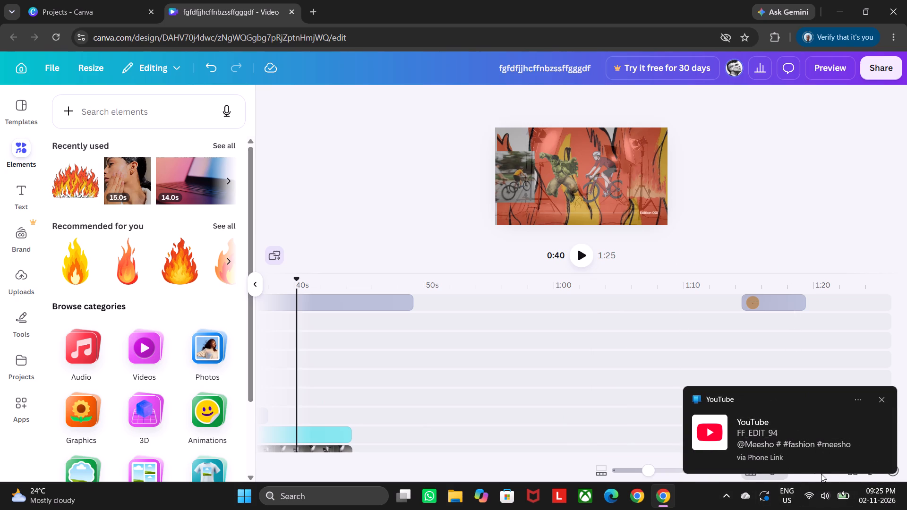
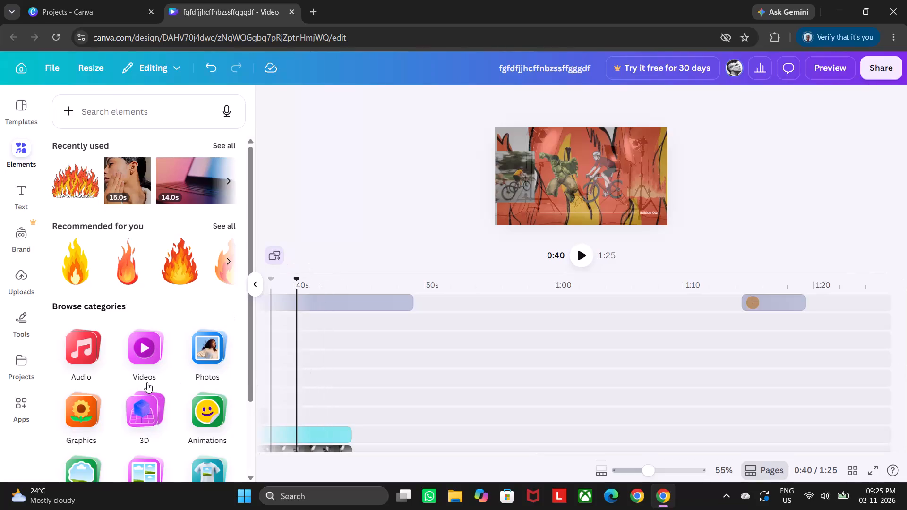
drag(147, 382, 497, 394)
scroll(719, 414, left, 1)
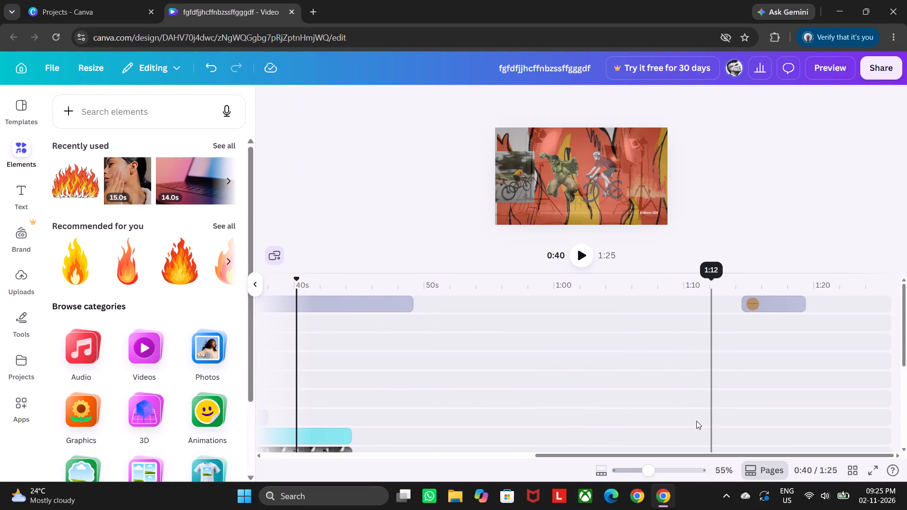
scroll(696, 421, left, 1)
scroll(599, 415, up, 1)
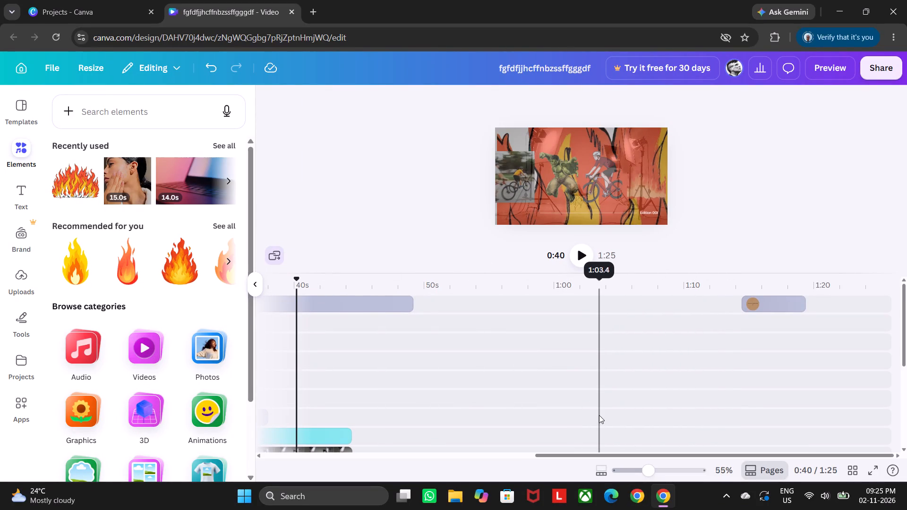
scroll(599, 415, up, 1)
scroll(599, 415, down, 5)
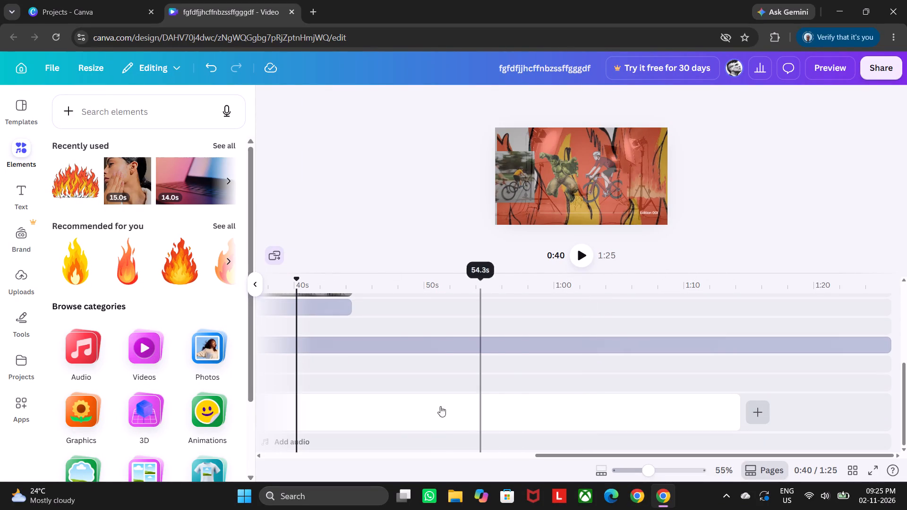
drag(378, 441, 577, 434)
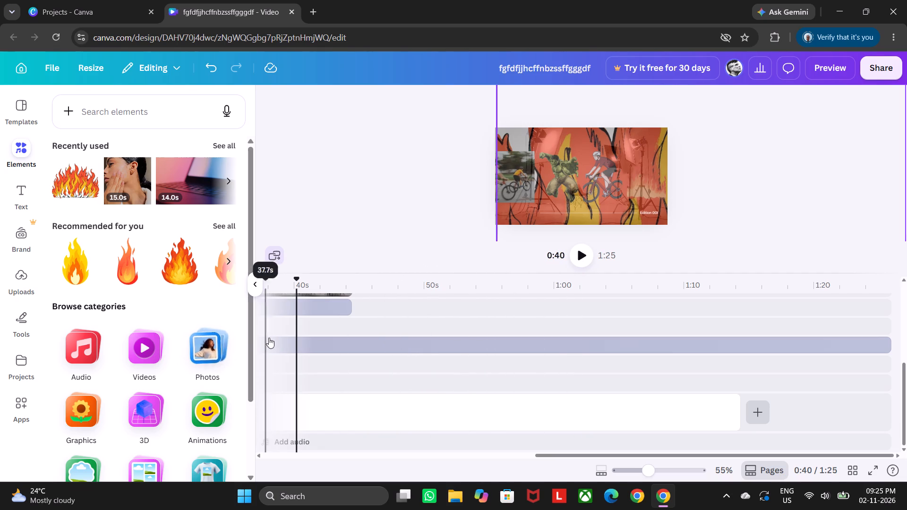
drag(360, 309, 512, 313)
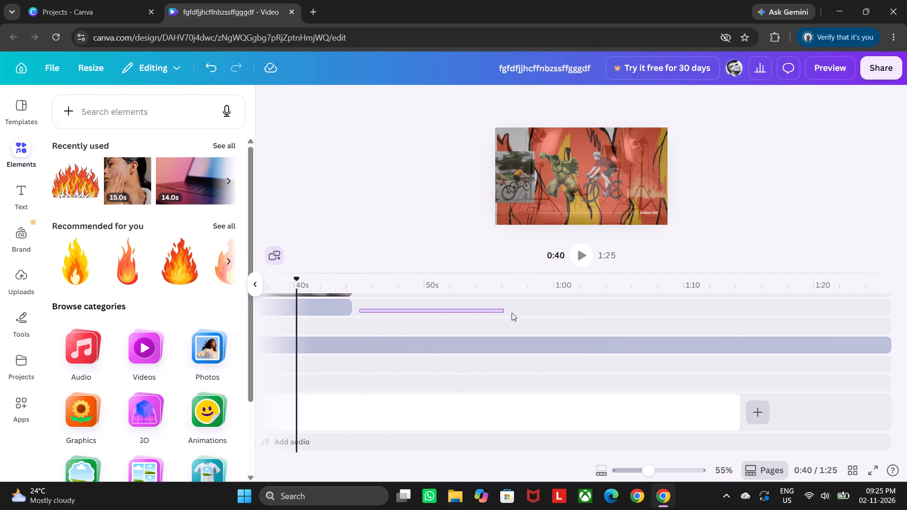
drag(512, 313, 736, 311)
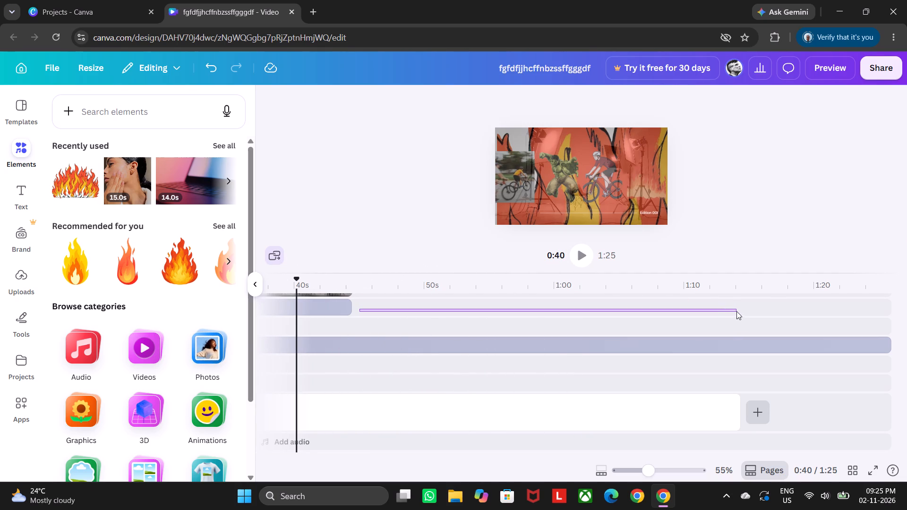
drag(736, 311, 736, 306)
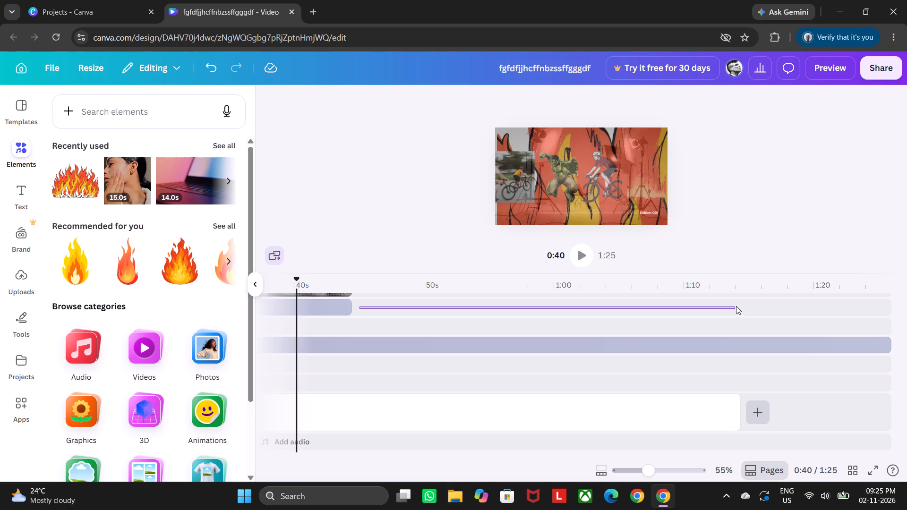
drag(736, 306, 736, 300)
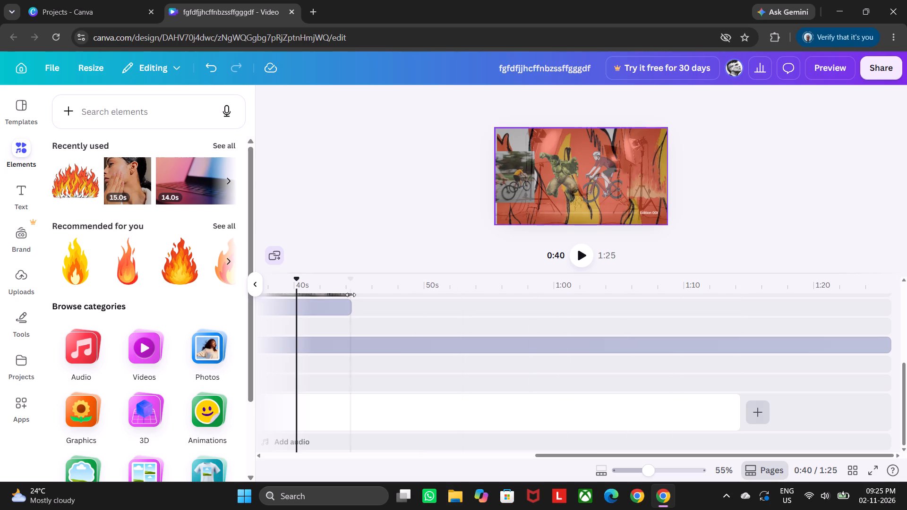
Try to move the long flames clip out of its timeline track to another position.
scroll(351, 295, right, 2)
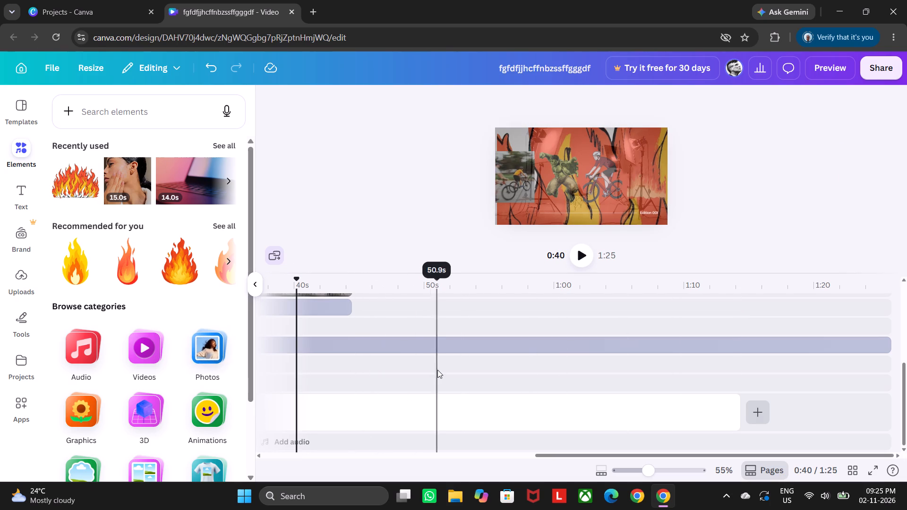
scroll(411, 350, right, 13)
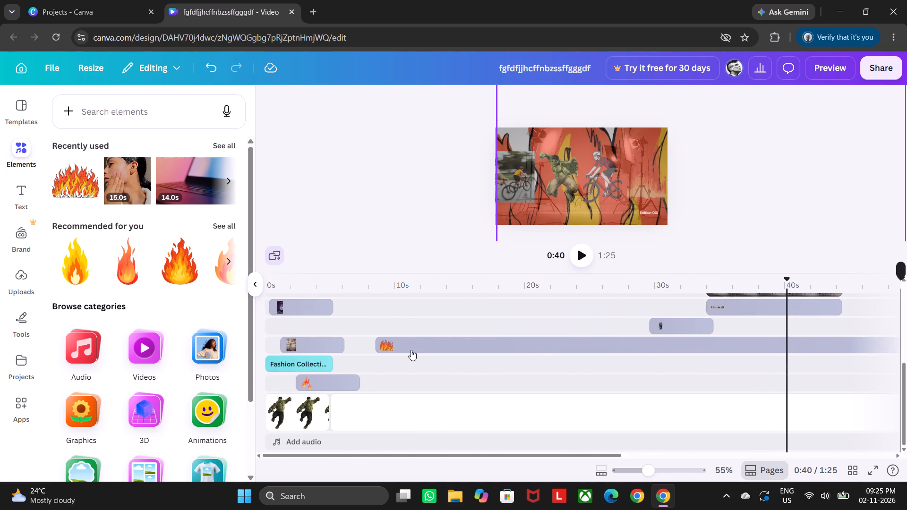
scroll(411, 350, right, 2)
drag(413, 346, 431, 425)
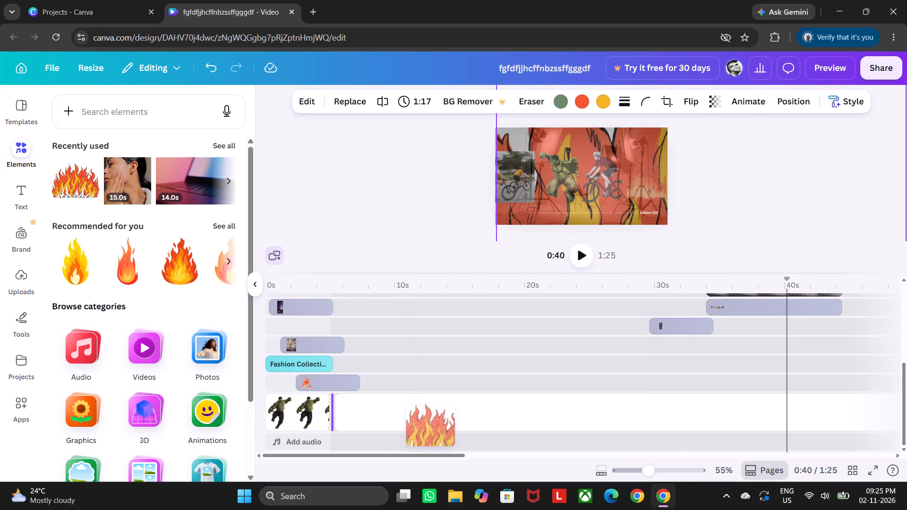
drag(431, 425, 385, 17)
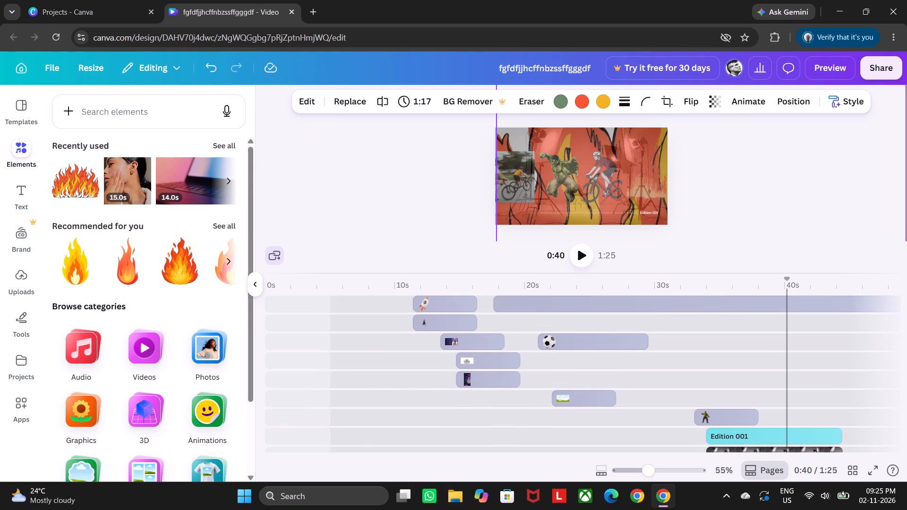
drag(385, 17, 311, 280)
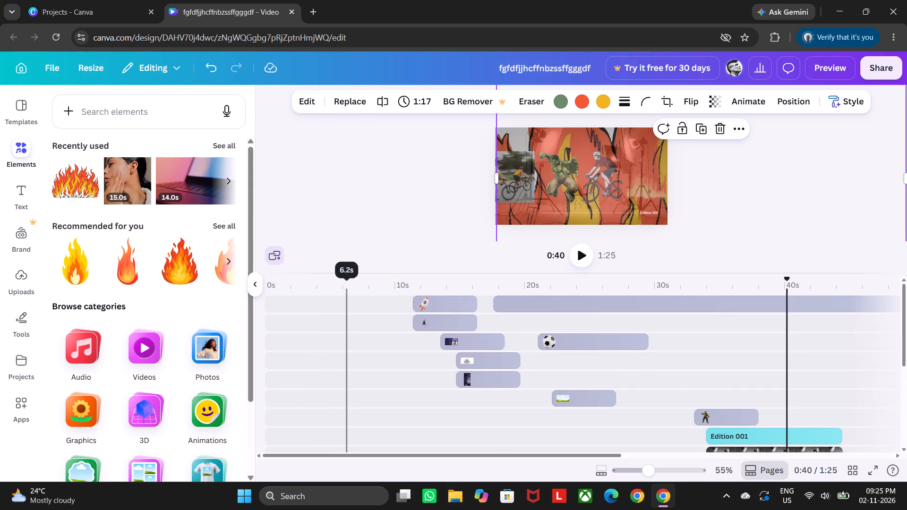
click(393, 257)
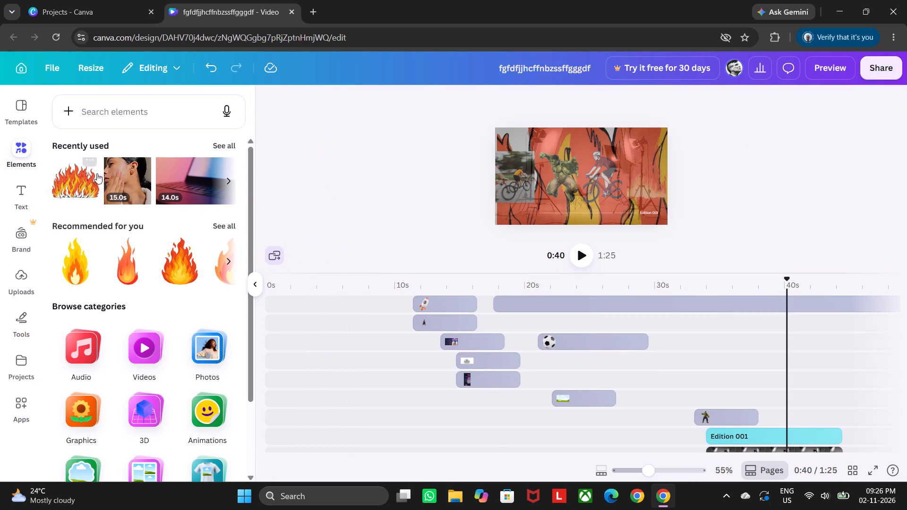
Add the recently used row-of-flames graphic to the lower part of the canvas, starting at 0:40.
drag(94, 180, 564, 167)
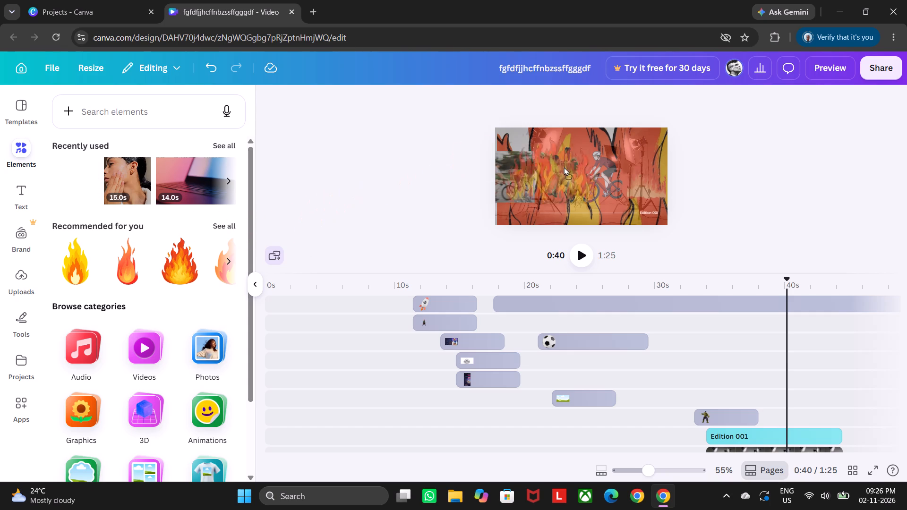
drag(564, 167, 588, 179)
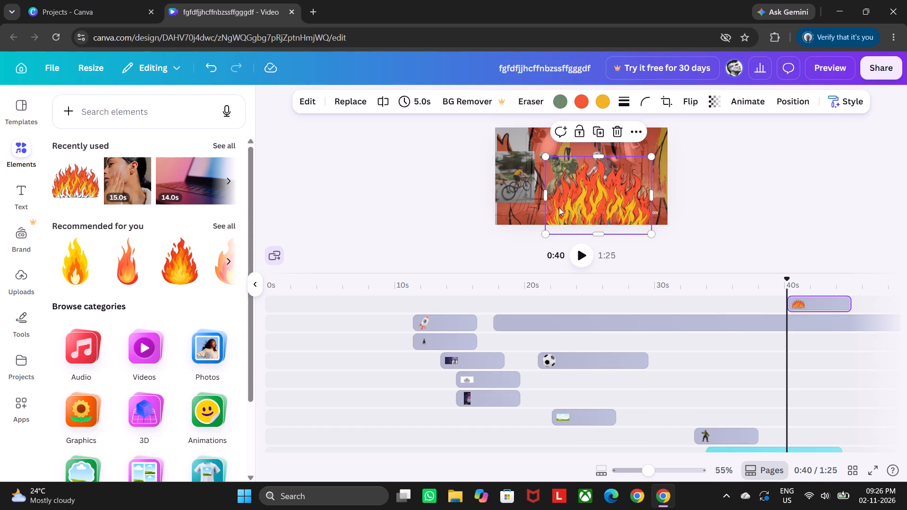
Widen the new flames graphic from both side edges to about 2,161, so it extends past both sides of the canvas.
drag(546, 173, 447, 158)
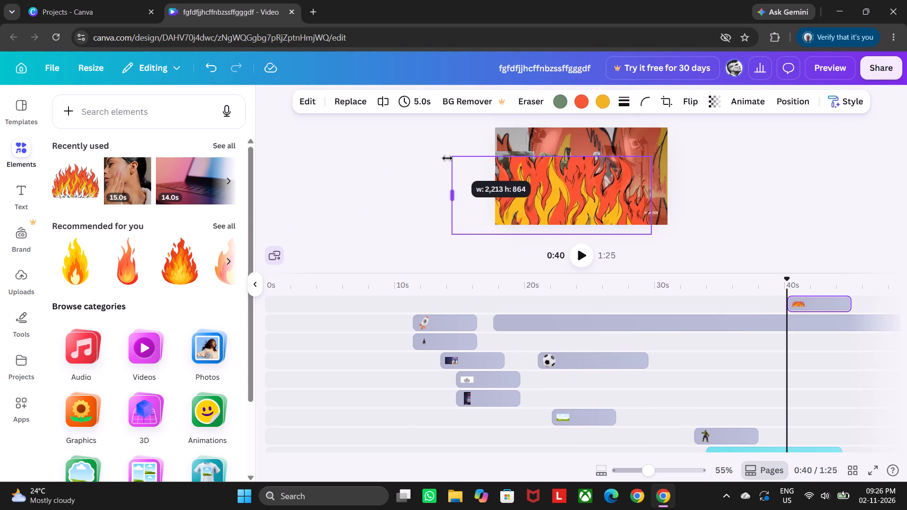
drag(447, 158, 488, 161)
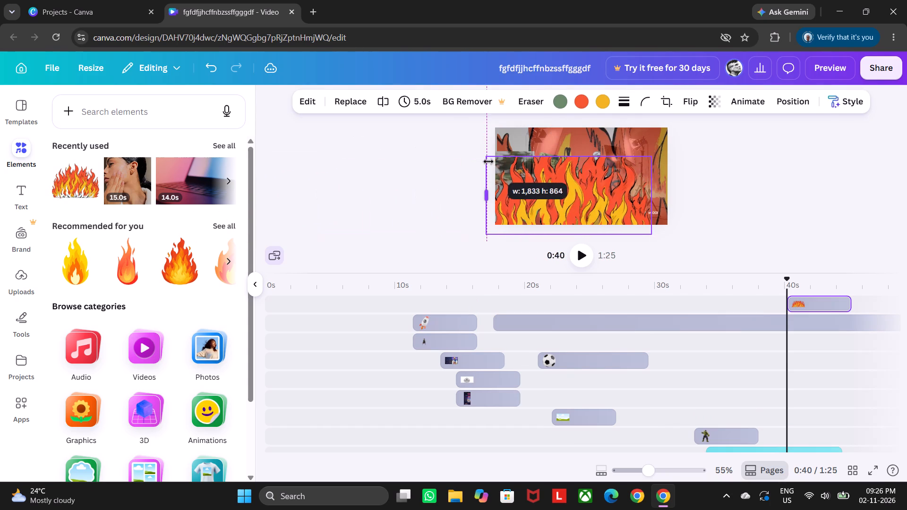
drag(488, 161, 488, 161)
drag(652, 197, 681, 197)
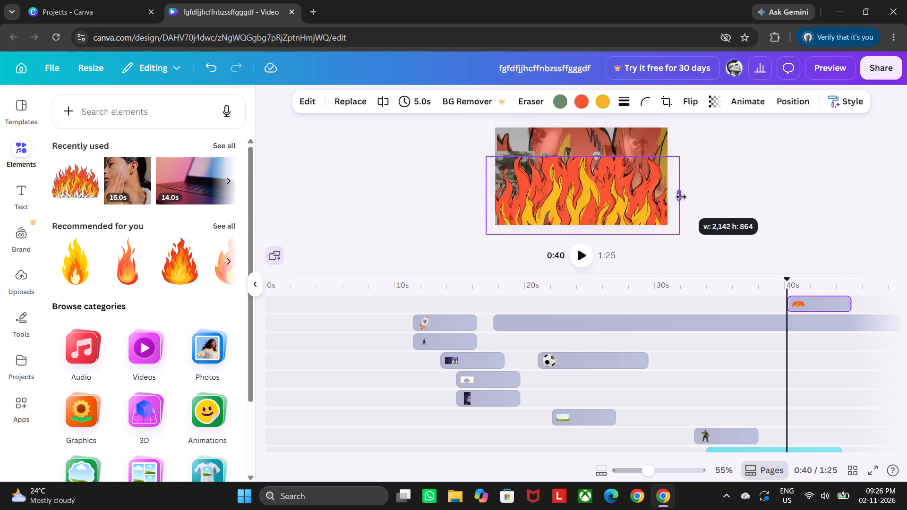
drag(681, 197, 682, 197)
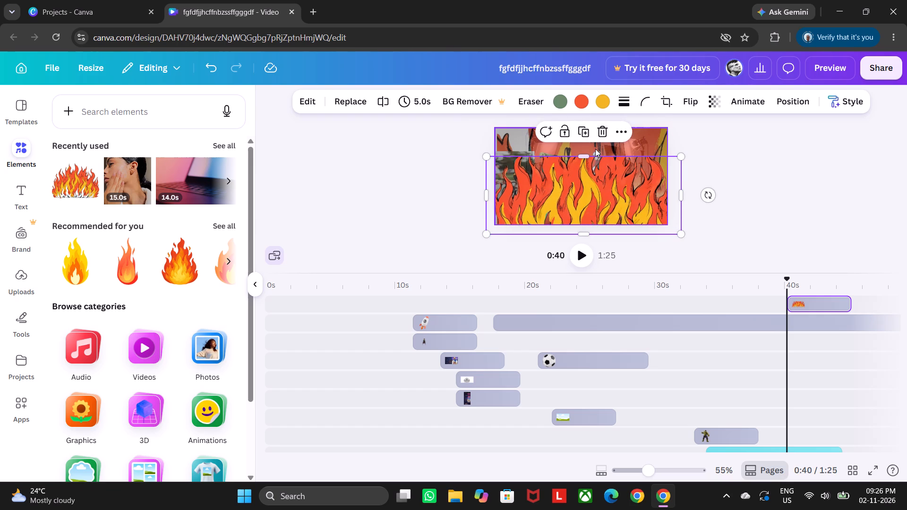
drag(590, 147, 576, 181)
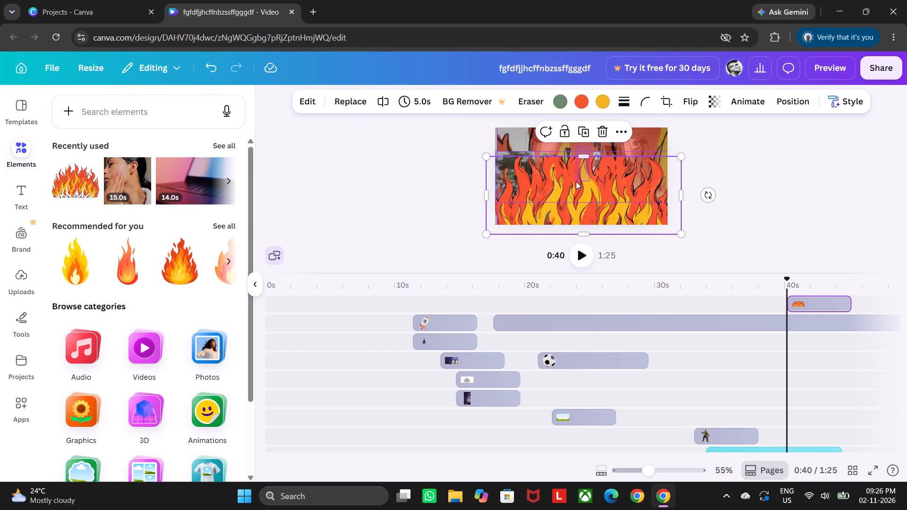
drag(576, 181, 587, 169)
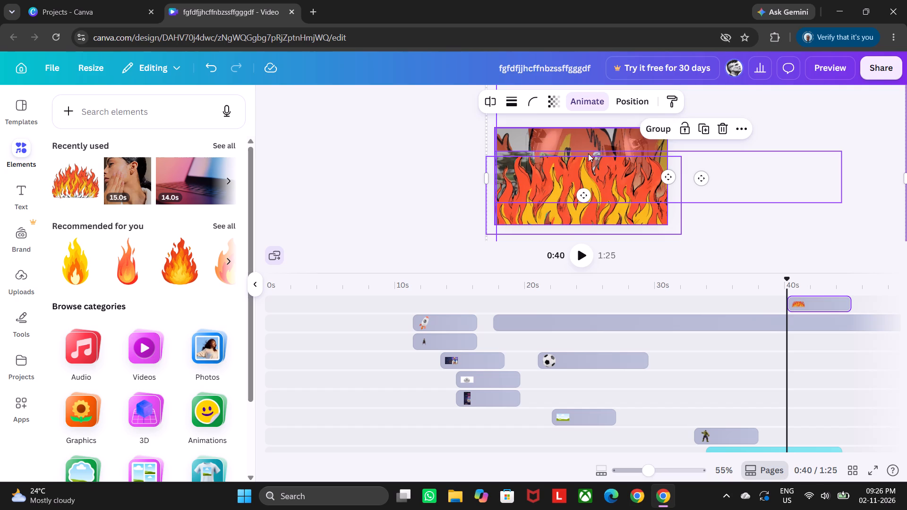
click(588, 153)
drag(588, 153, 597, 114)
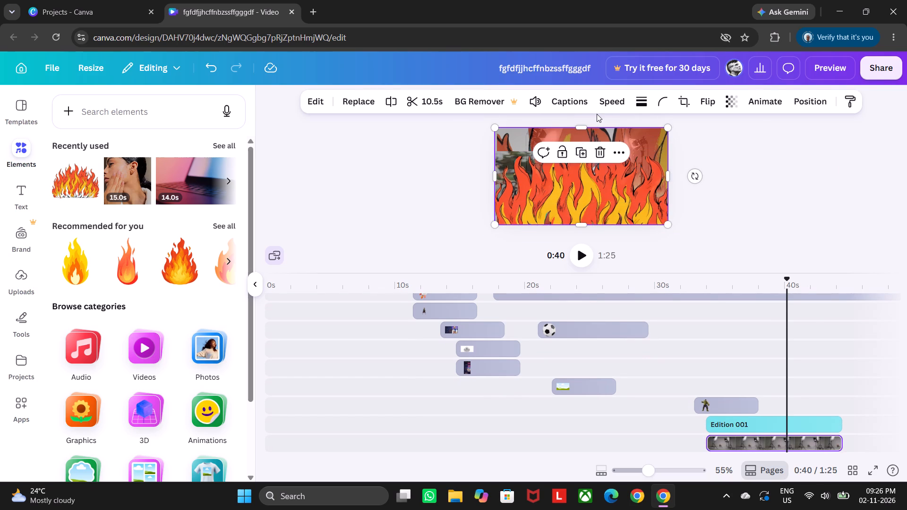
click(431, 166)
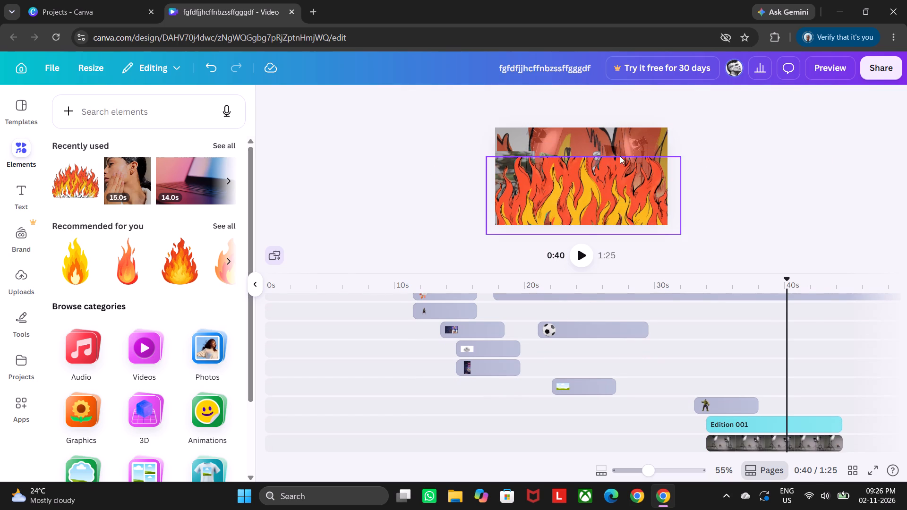
Reposition the widened flames graphic so its side lines up with the canvas's left edge and its top sits just above mid-height.
drag(646, 157, 650, 119)
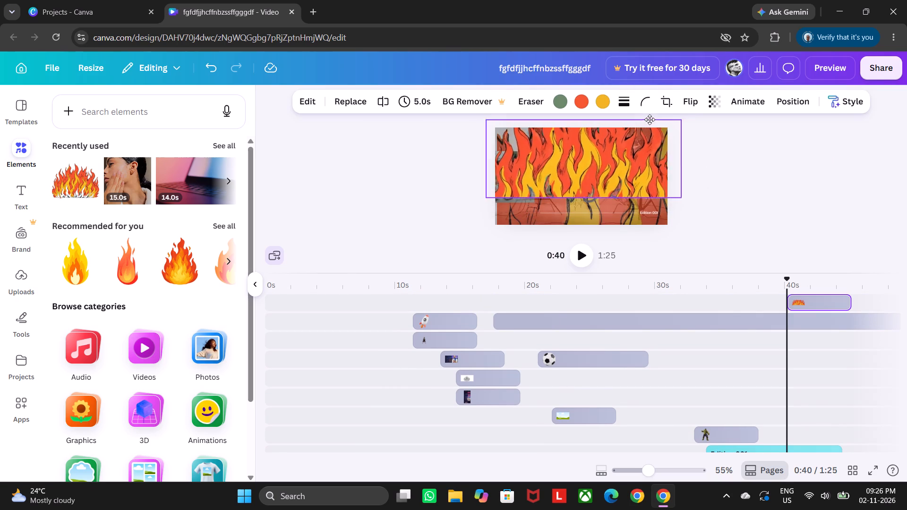
drag(650, 119, 653, 118)
drag(675, 144, 670, 188)
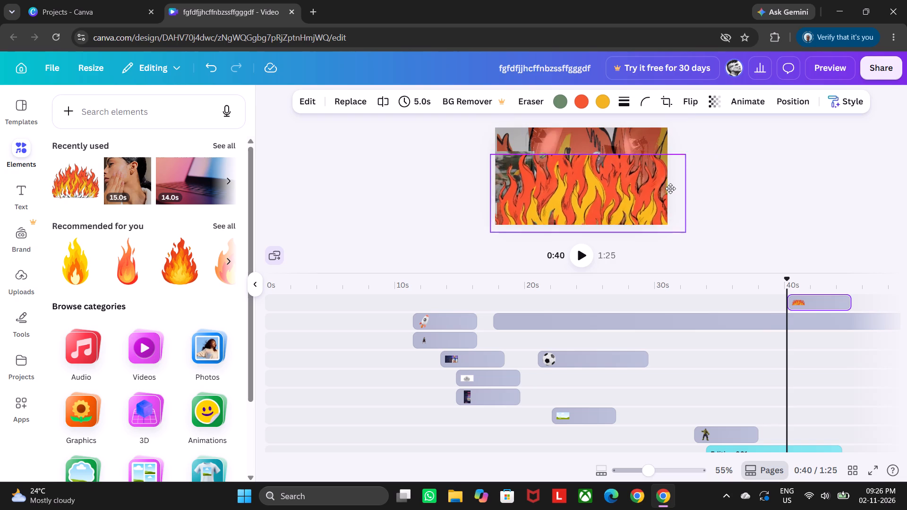
drag(670, 188, 674, 198)
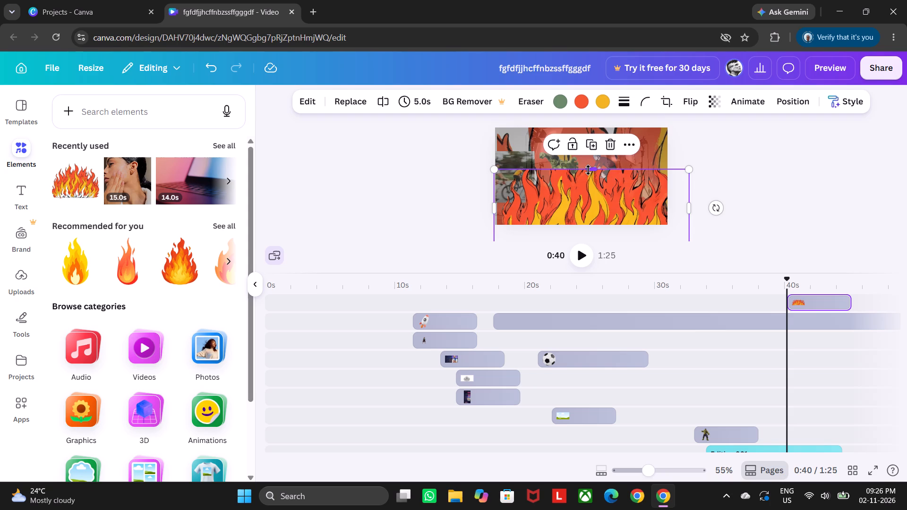
Stretch the 0:40 flames graphic upward from its top edge until it covers the whole canvas.
drag(588, 170, 587, 97)
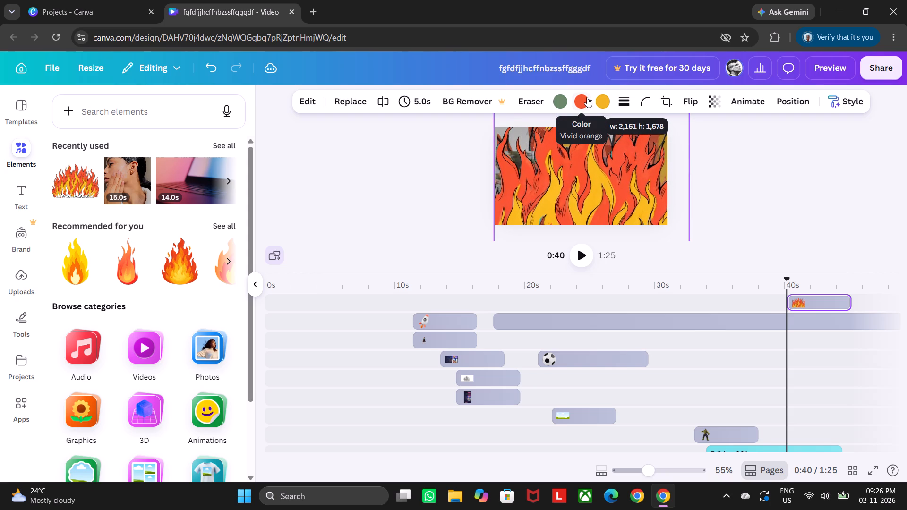
drag(587, 97, 585, 0)
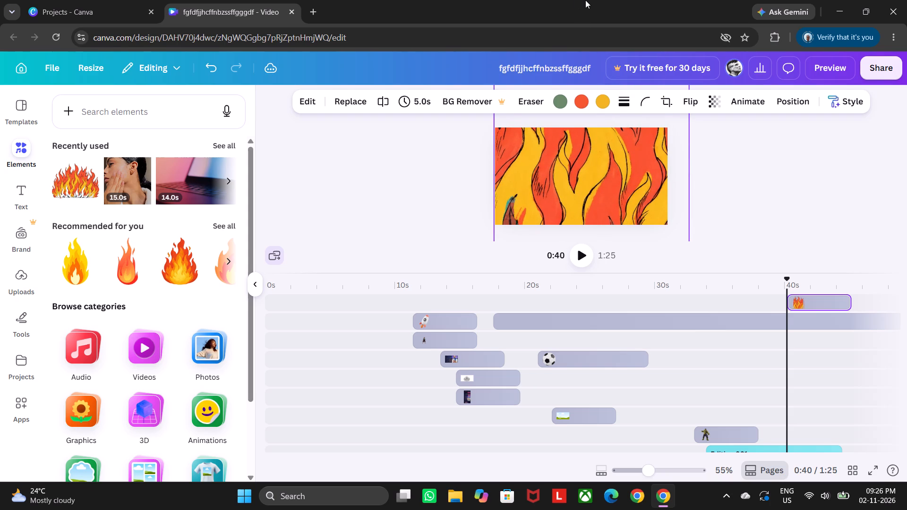
drag(585, 0, 557, 509)
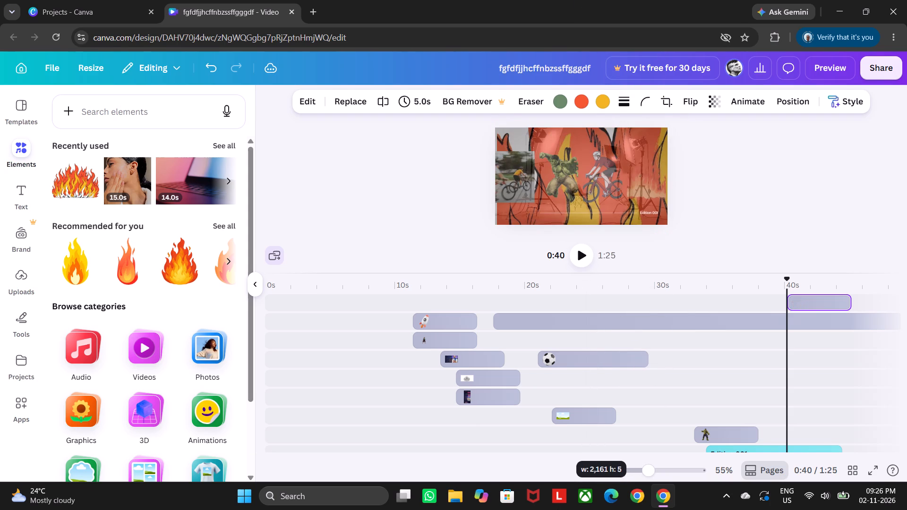
drag(557, 509, 599, 509)
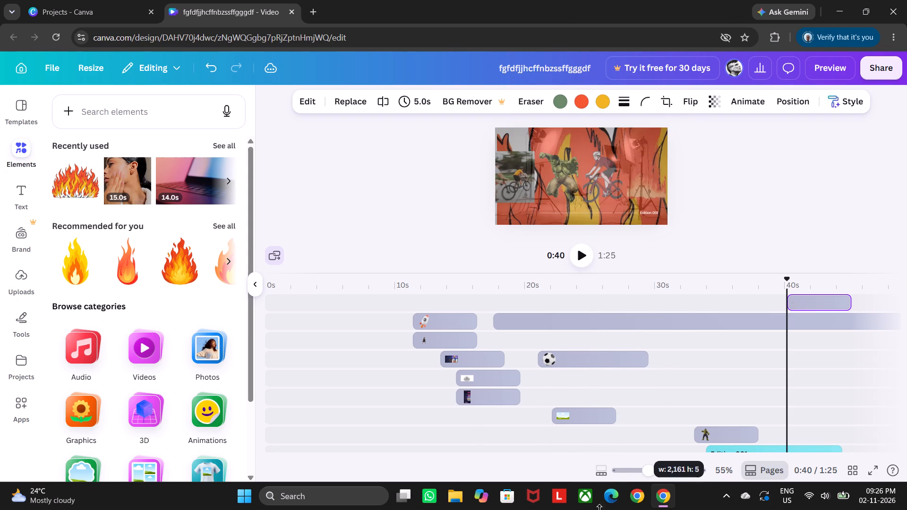
drag(599, 509, 438, 258)
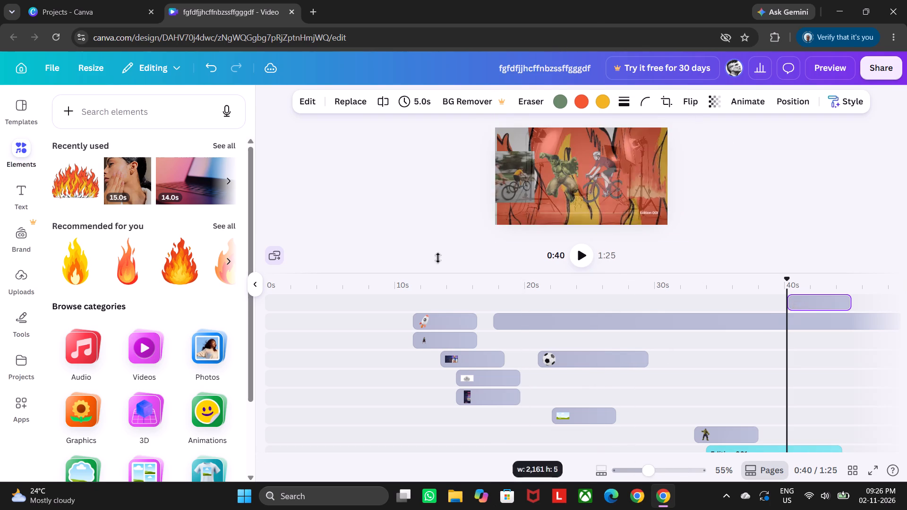
drag(438, 258, 339, 509)
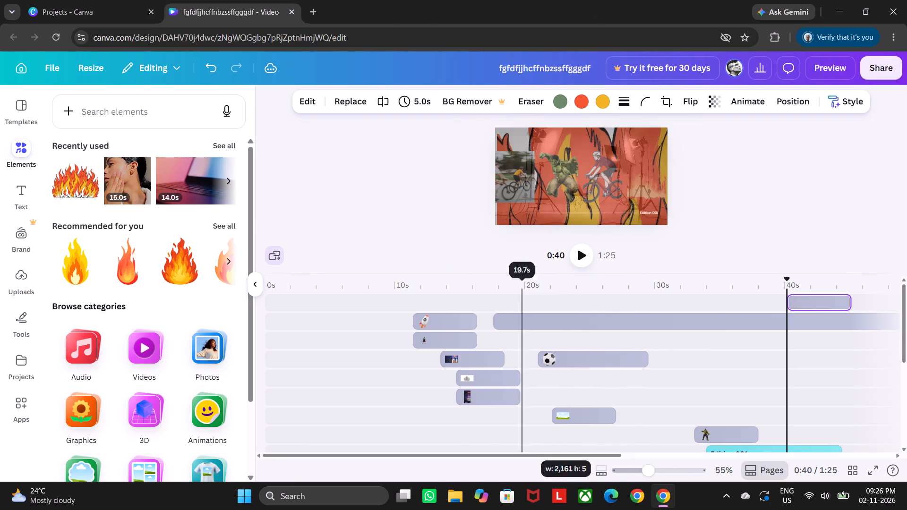
drag(339, 509, 272, 509)
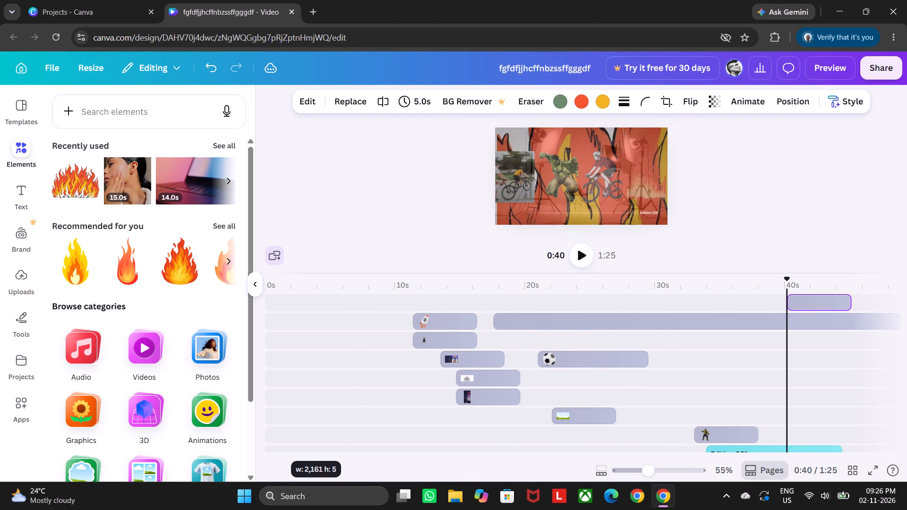
drag(272, 509, 808, 0)
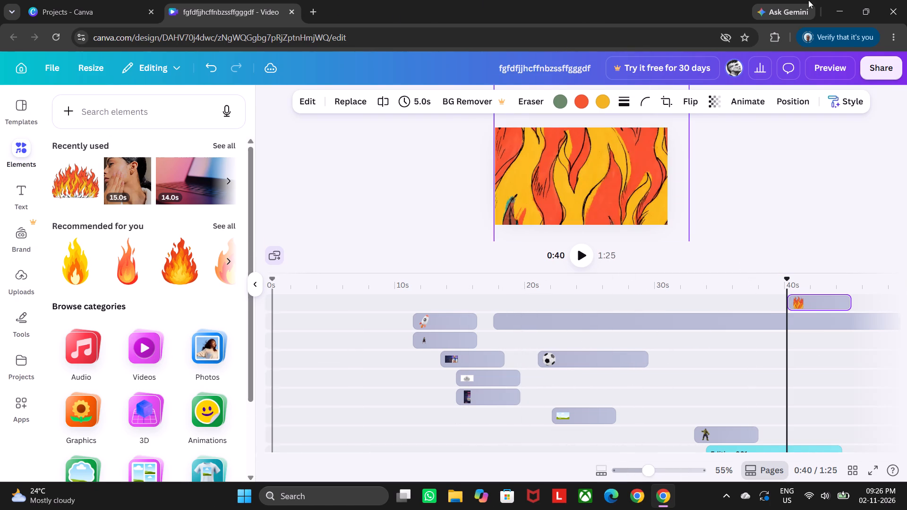
drag(808, 0, 0, 507)
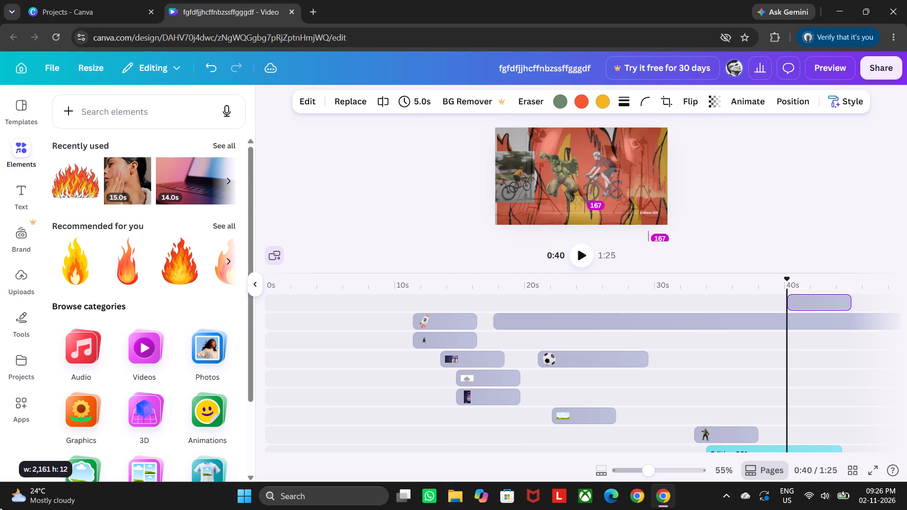
drag(0, 507, 791, 0)
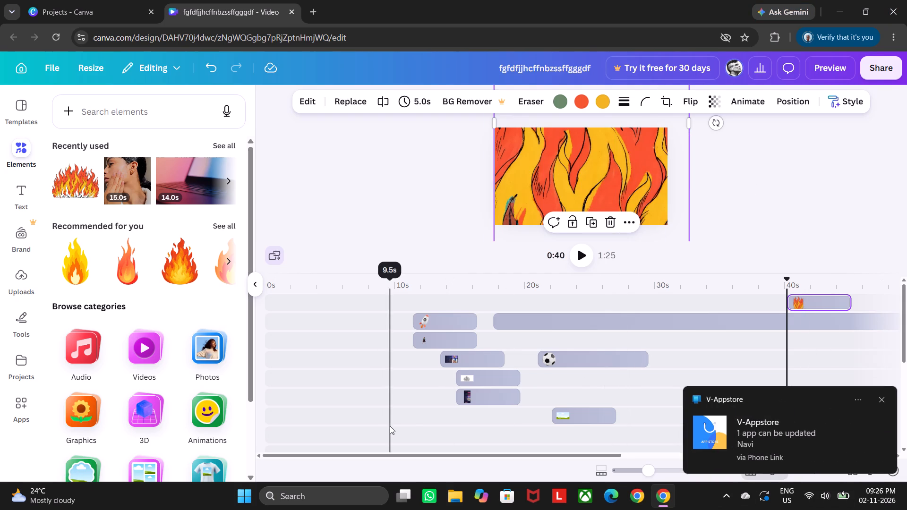
Select the long 31.6-second line clip on the timeline at its end near 0:49.
scroll(390, 426, left, 8)
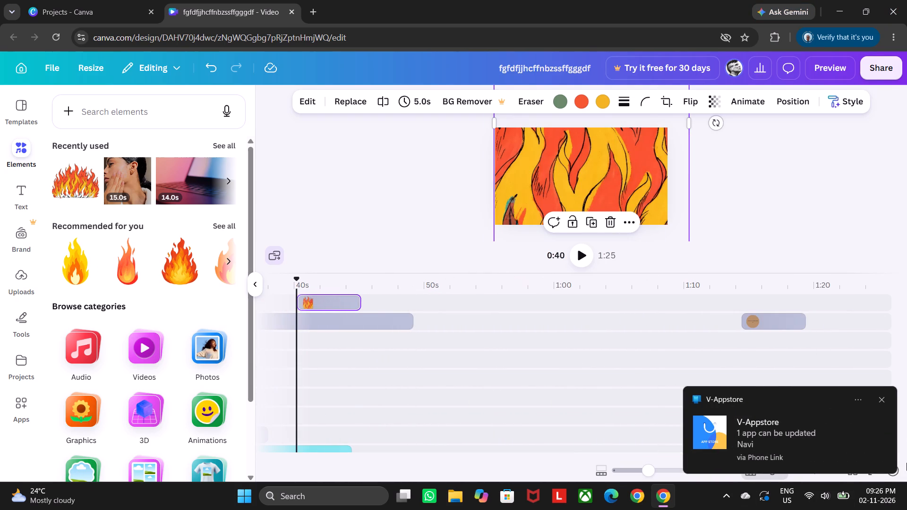
click(906, 476)
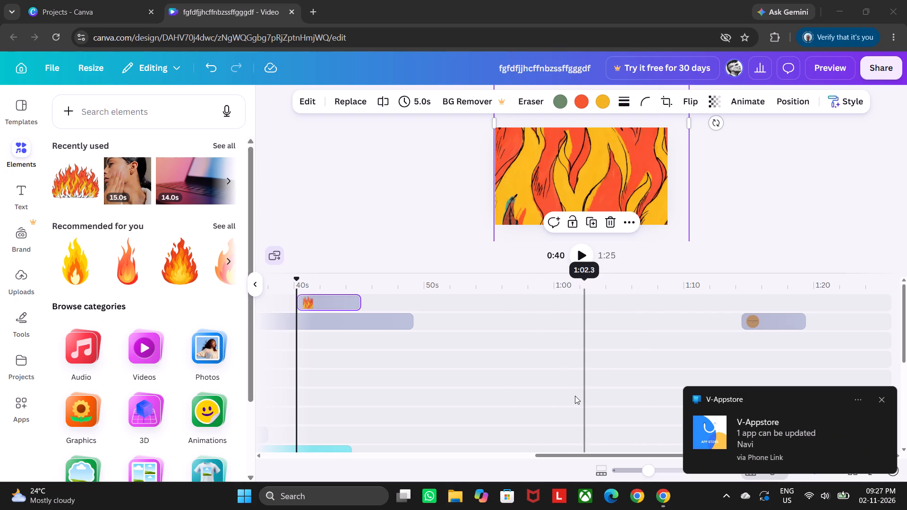
triple_click(575, 396)
triple_click(575, 396)
click(575, 396)
drag(575, 396, 404, 249)
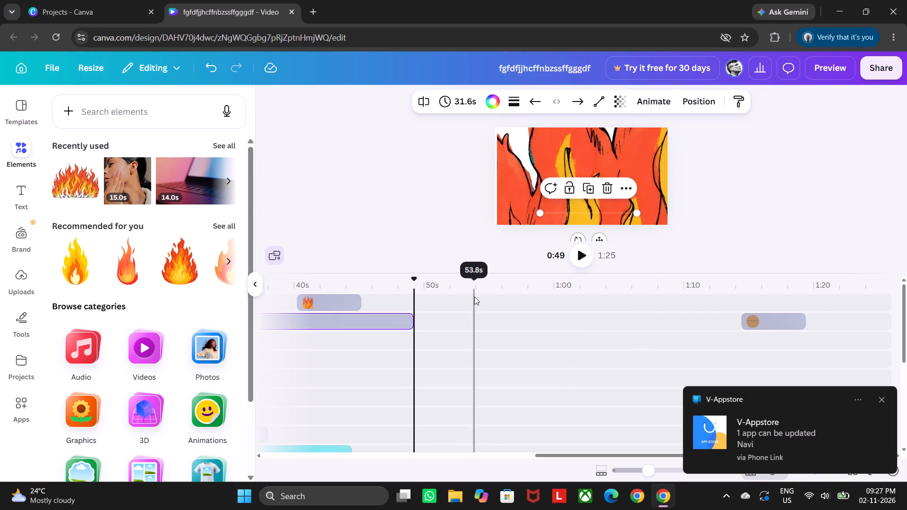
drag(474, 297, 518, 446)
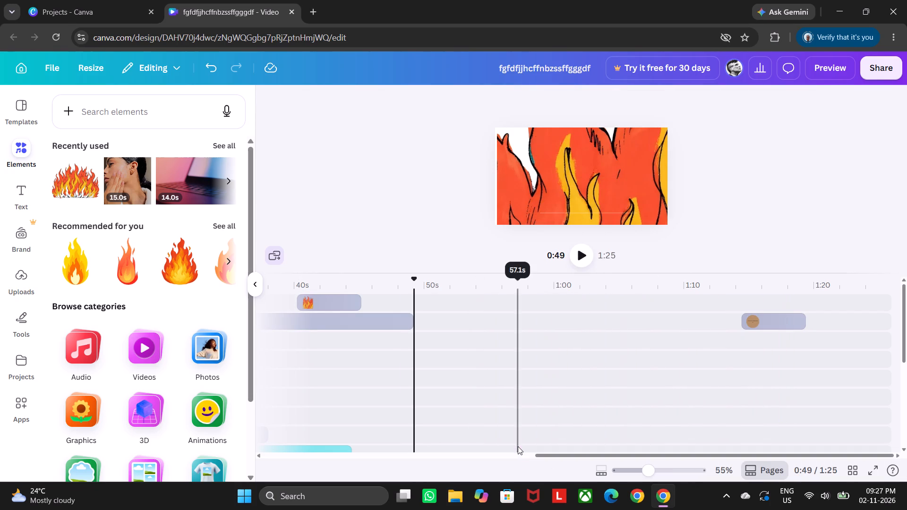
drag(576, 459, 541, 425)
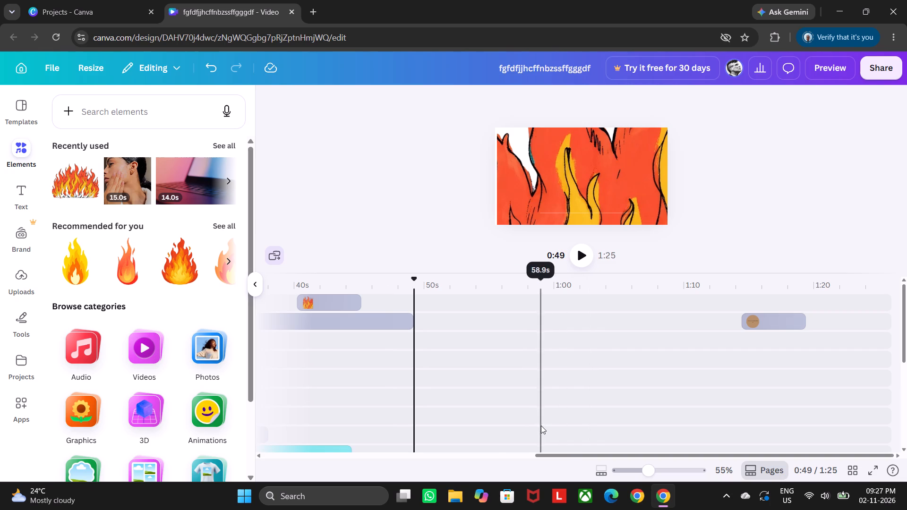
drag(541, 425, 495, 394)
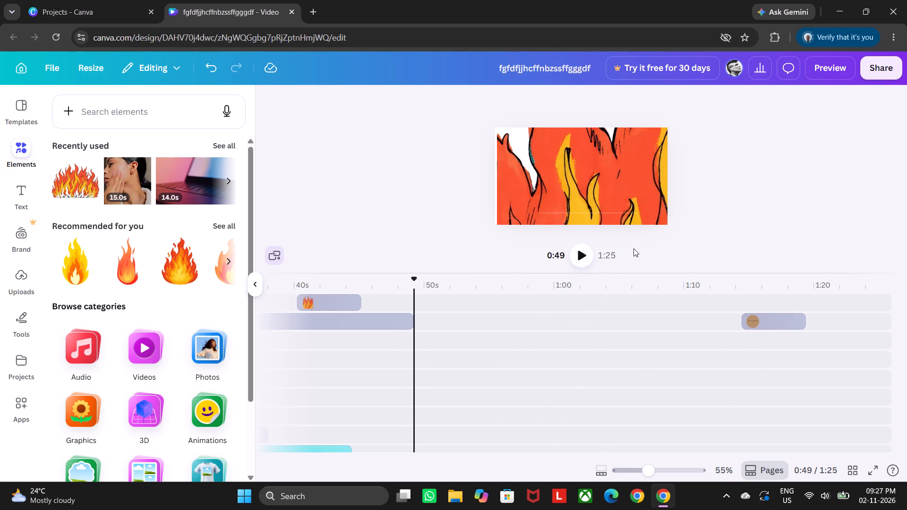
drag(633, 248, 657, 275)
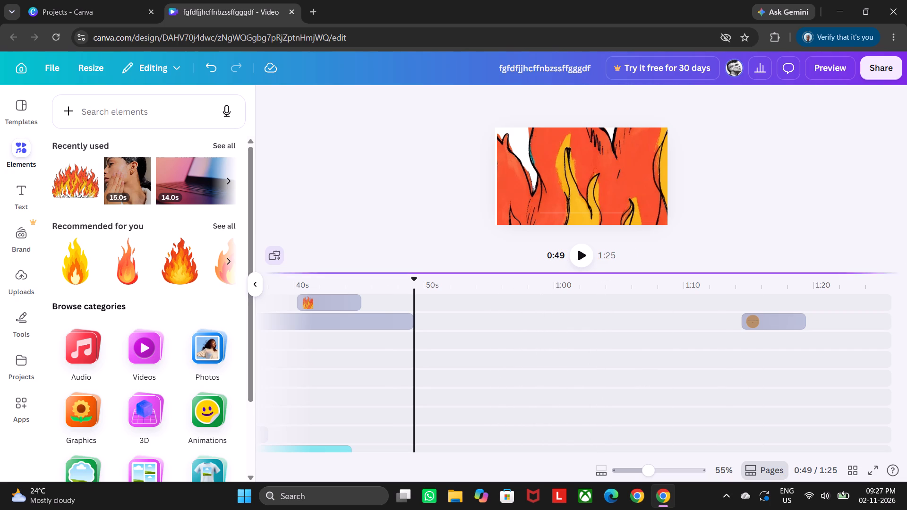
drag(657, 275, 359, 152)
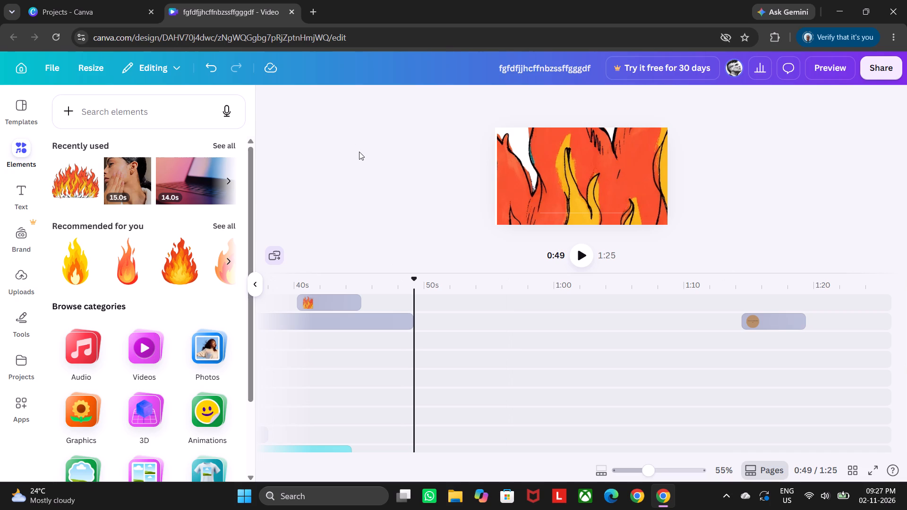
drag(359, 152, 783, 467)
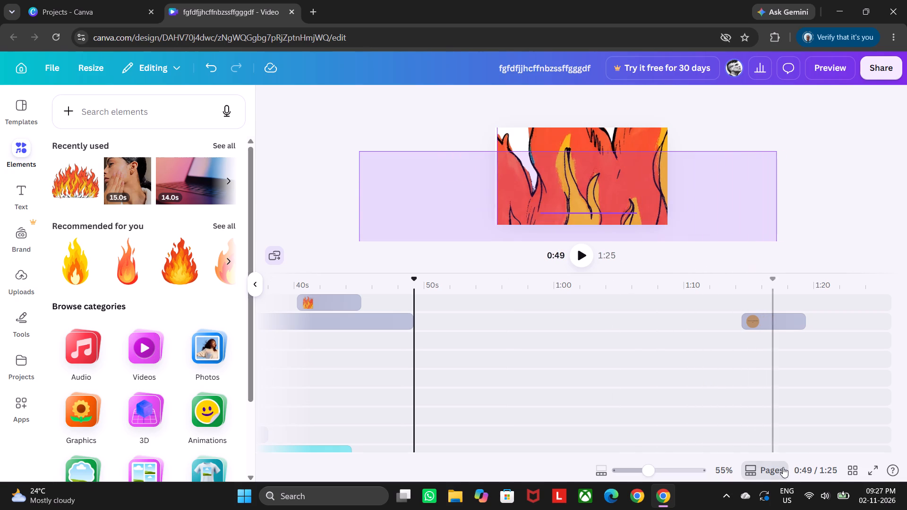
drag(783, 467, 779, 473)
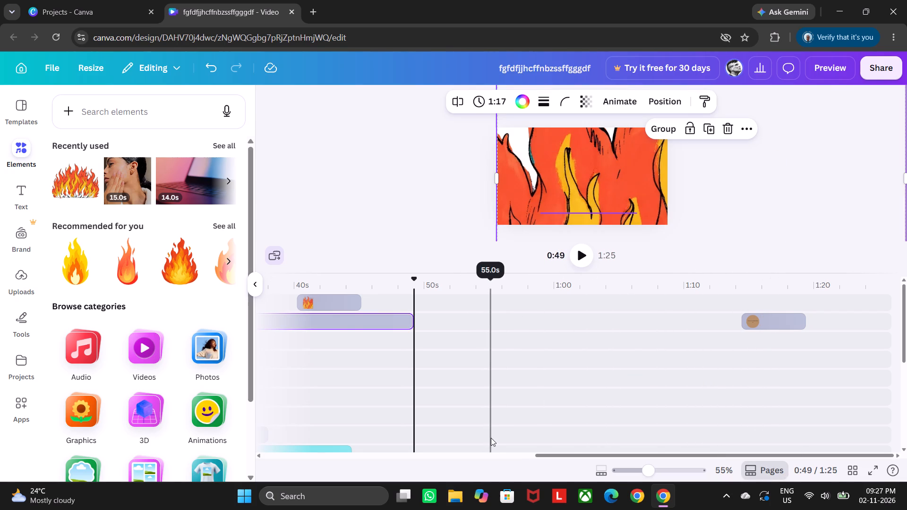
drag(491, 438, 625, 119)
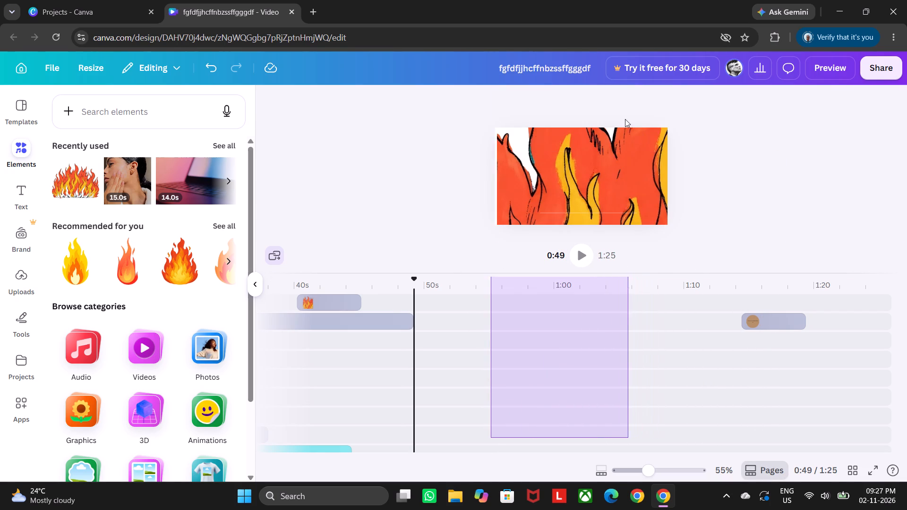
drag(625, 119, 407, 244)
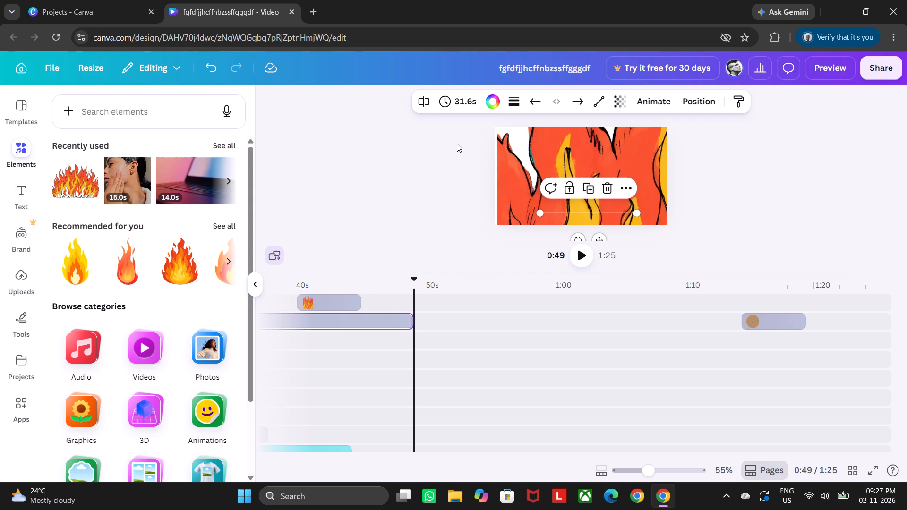
Select the flames background and the thin line together at 0:49 and shift them left and slightly up, taking the line off the canvas.
drag(457, 144, 771, 229)
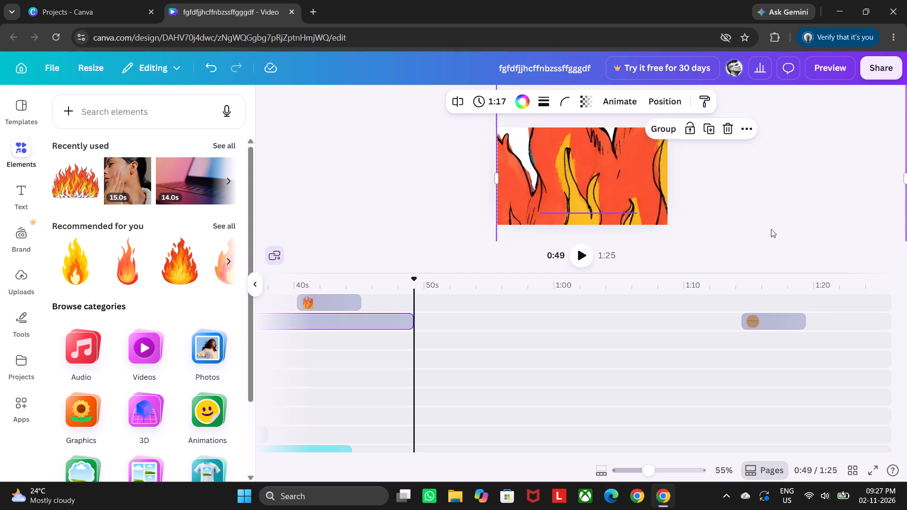
drag(634, 198, 471, 187)
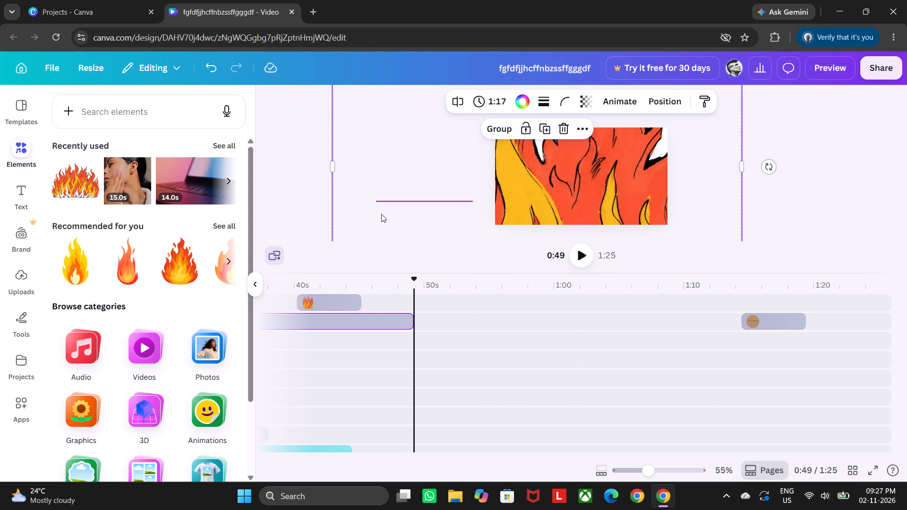
Open the browser's page inspector from the empty area beside the canvas.
right_click(381, 214)
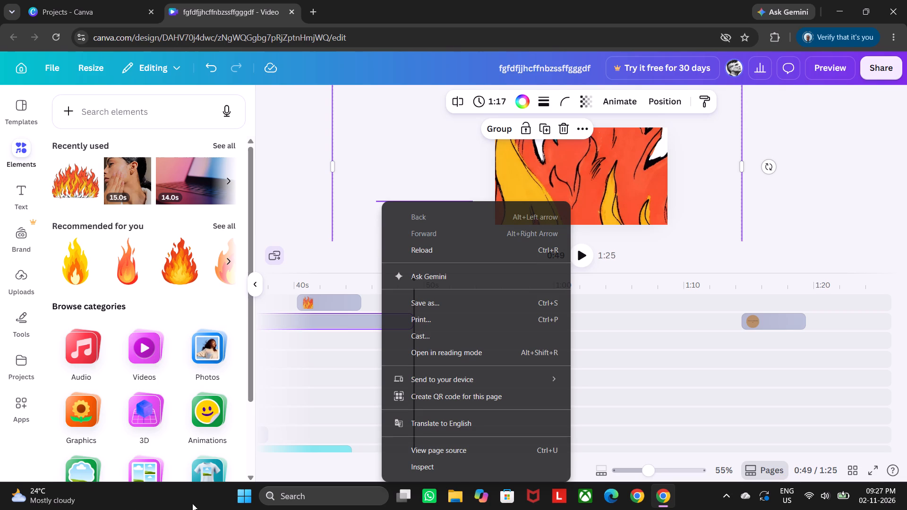
click(450, 477)
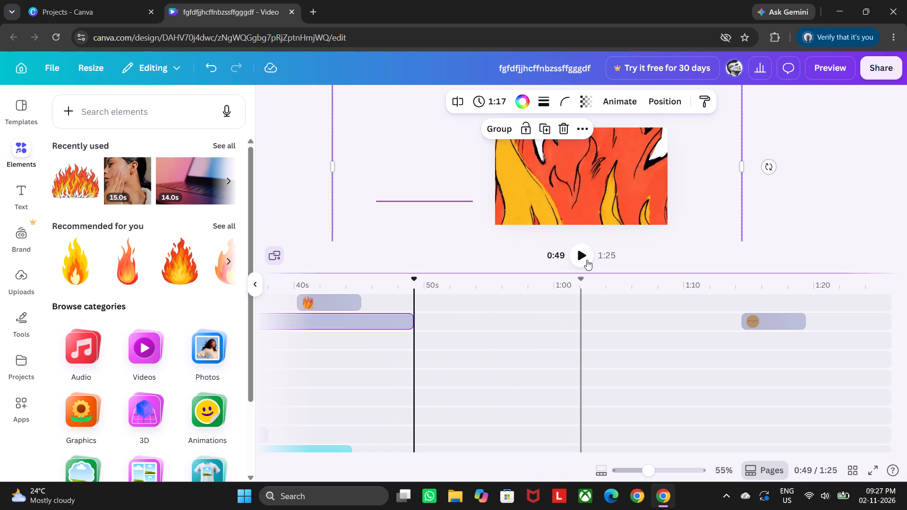
right_click(575, 170)
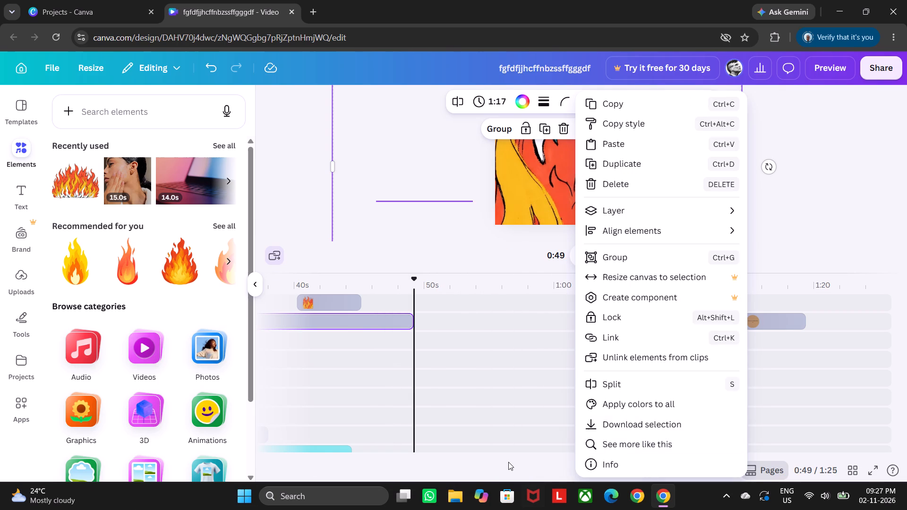
click(508, 462)
right_click(411, 221)
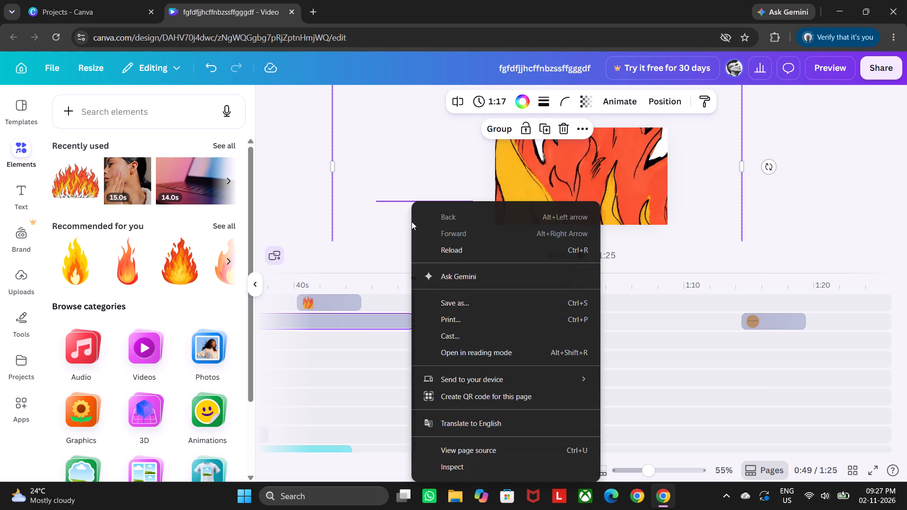
click(453, 464)
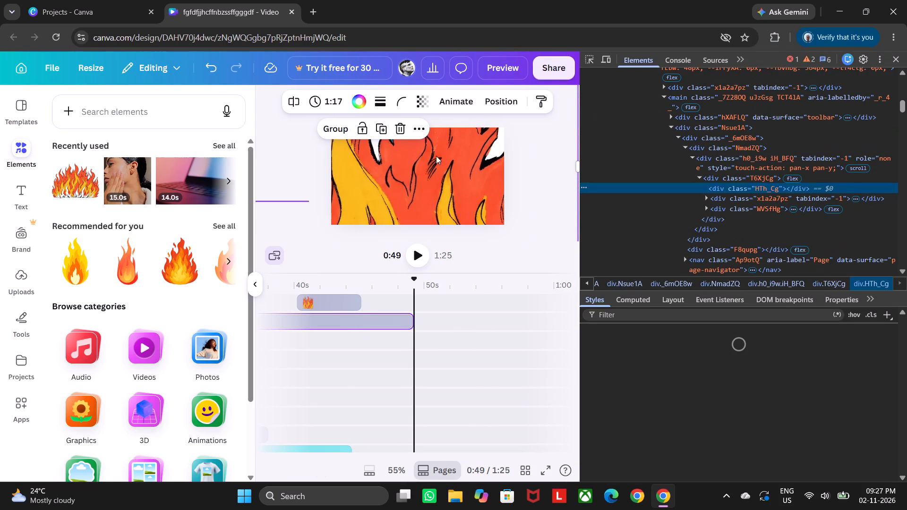
scroll(847, 0, down, 3)
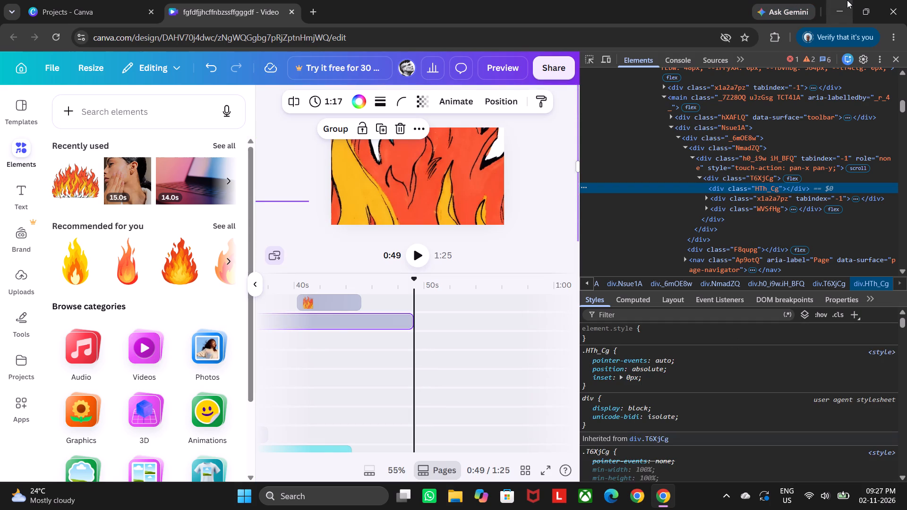
scroll(847, 0, down, 4)
scroll(847, 0, up, 5)
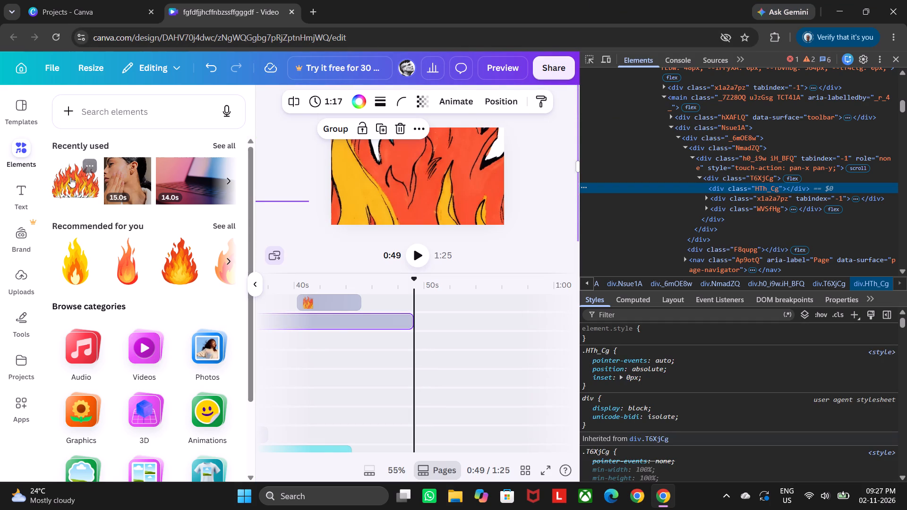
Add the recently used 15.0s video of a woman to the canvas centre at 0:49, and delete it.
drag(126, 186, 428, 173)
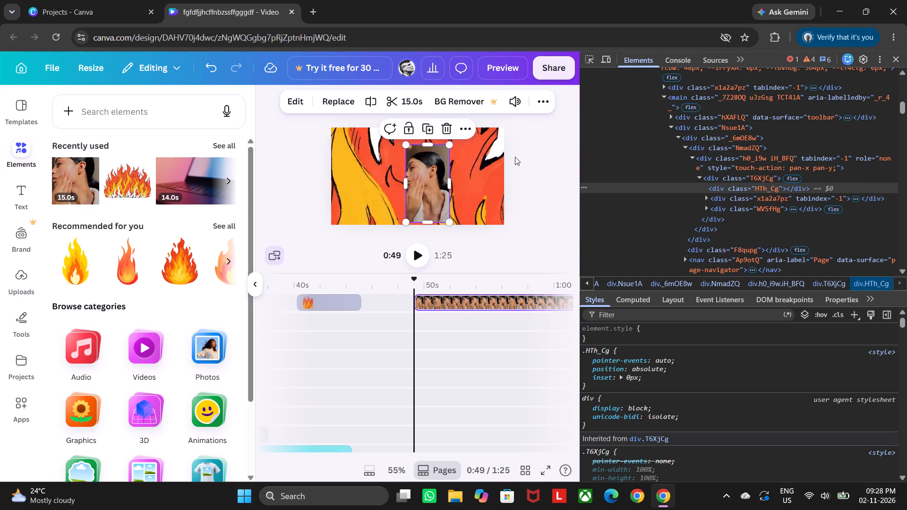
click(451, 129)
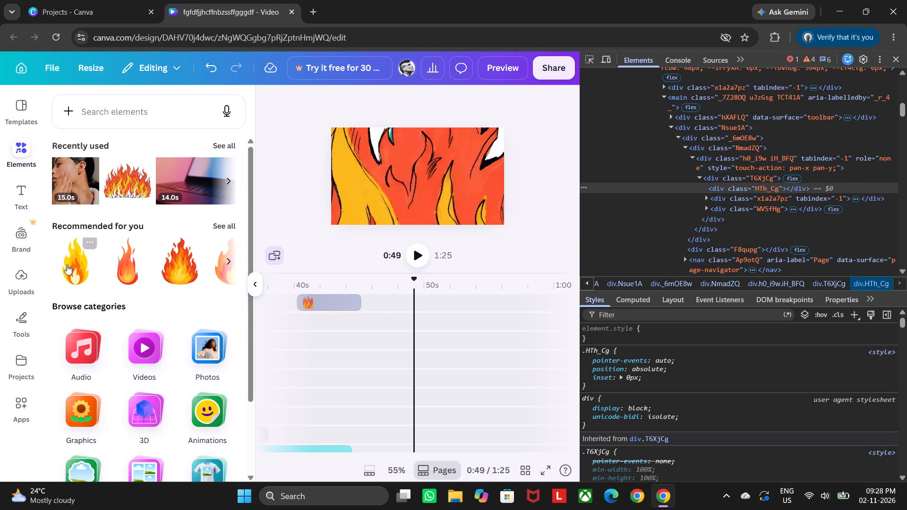
Add the recommended yellow single-flame graphic to the canvas's lower-left area at 0:49.
drag(67, 278, 349, 197)
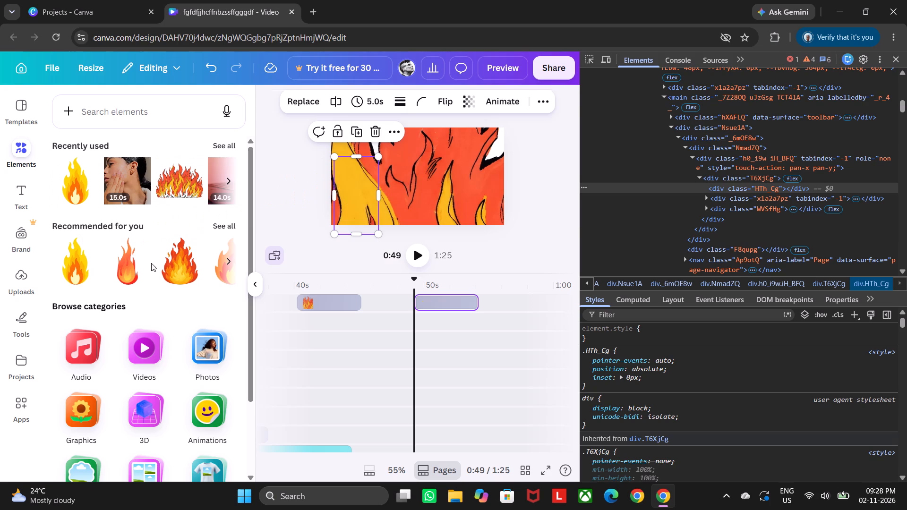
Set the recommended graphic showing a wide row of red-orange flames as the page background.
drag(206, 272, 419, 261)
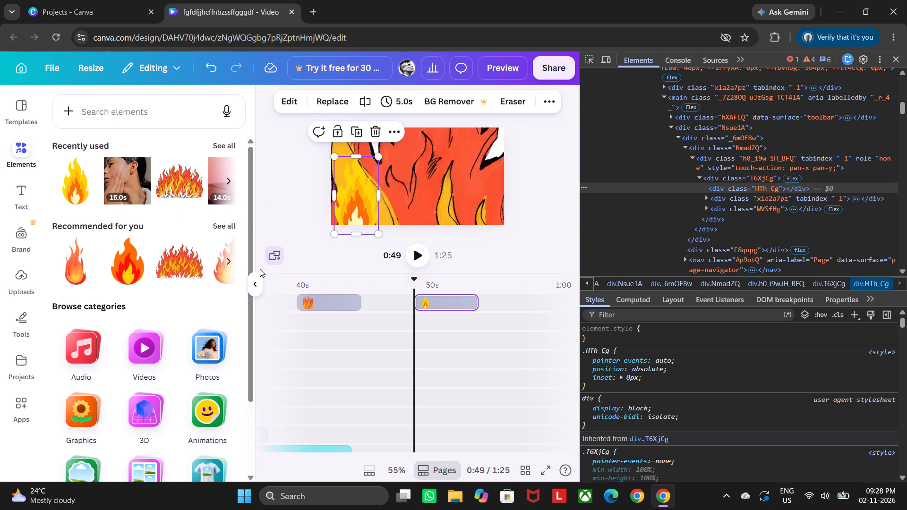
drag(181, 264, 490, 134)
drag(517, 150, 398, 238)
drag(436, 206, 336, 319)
Move the yellow flame graphic at 0:49 up to the canvas's upper-left corner, partly beyond its top edge.
drag(462, 269, 160, 445)
drag(302, 336, 325, 432)
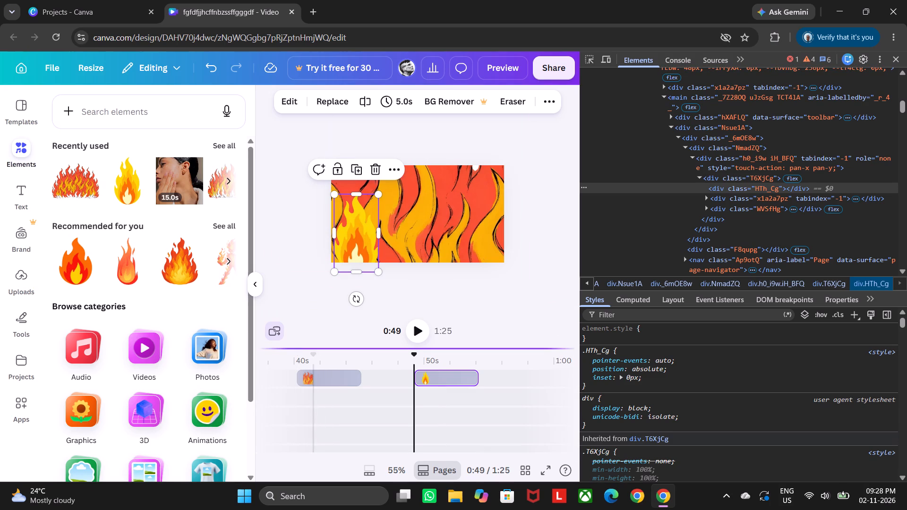
drag(315, 254, 321, 192)
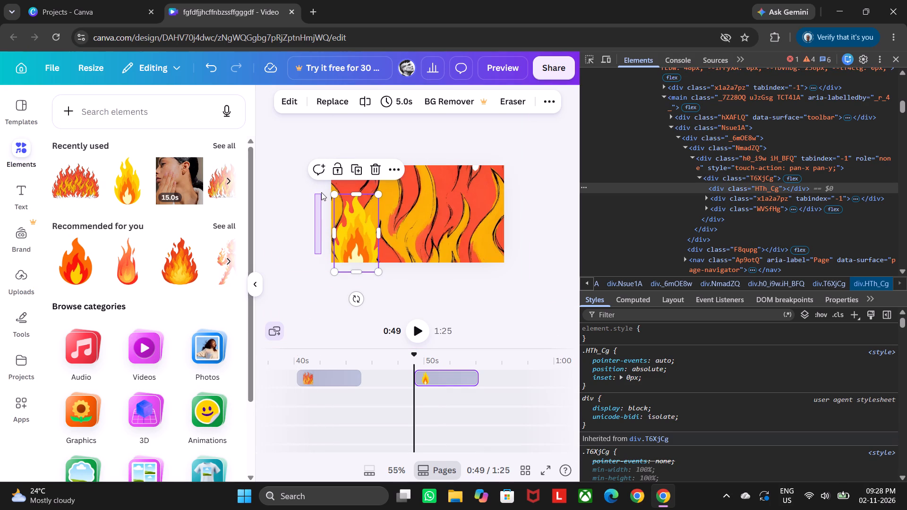
drag(321, 192, 321, 192)
drag(291, 193, 328, 141)
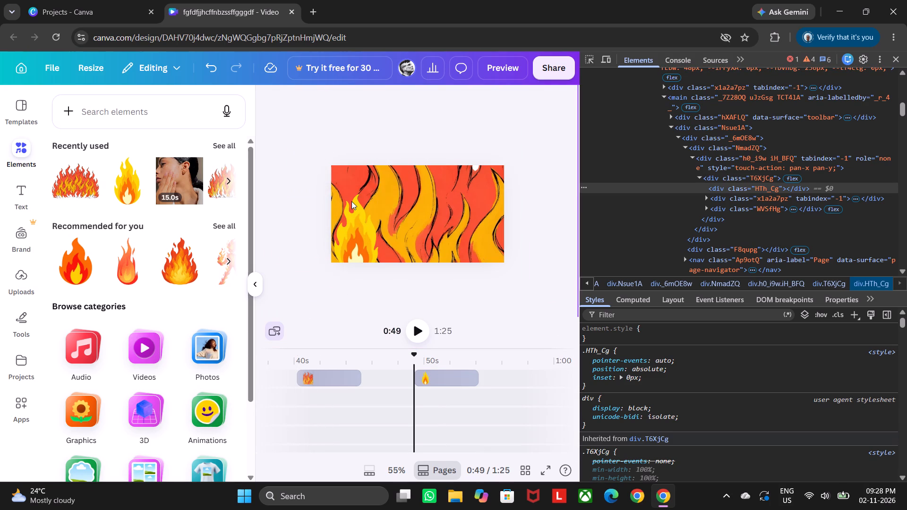
drag(351, 201, 356, 120)
drag(489, 166, 478, 267)
scroll(478, 267, down, 2)
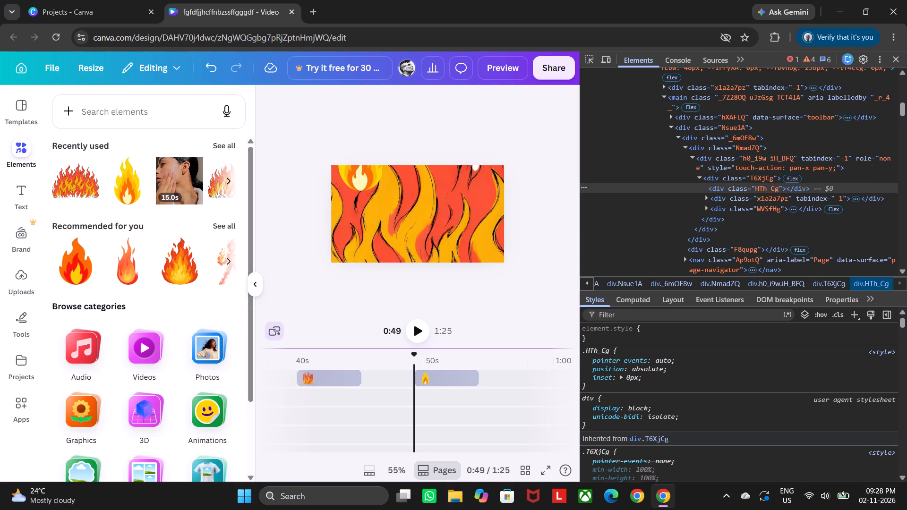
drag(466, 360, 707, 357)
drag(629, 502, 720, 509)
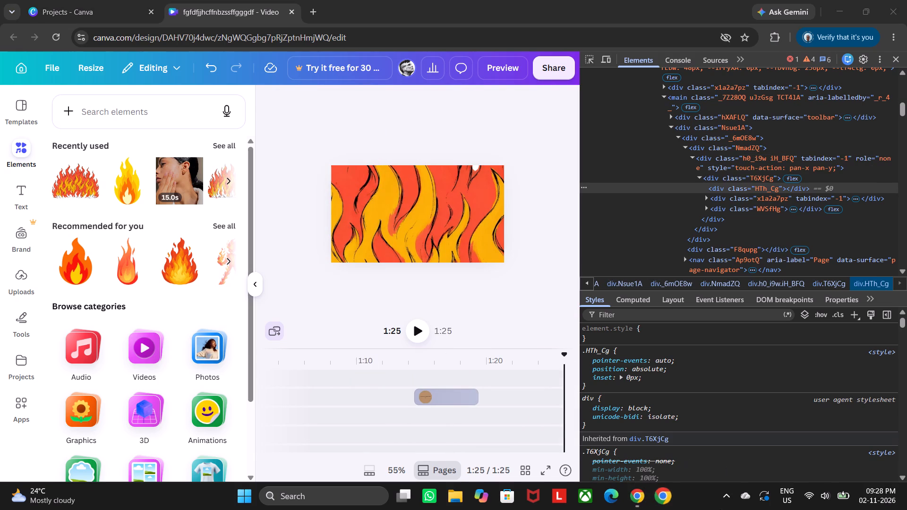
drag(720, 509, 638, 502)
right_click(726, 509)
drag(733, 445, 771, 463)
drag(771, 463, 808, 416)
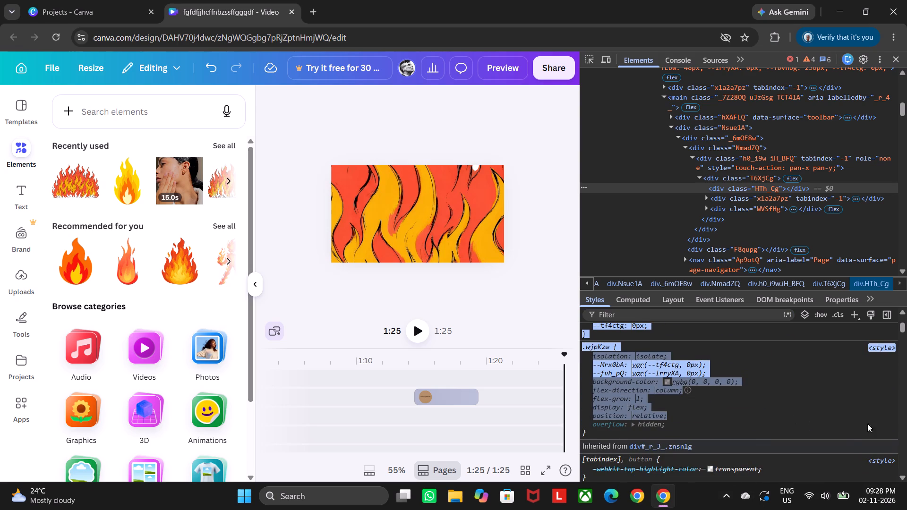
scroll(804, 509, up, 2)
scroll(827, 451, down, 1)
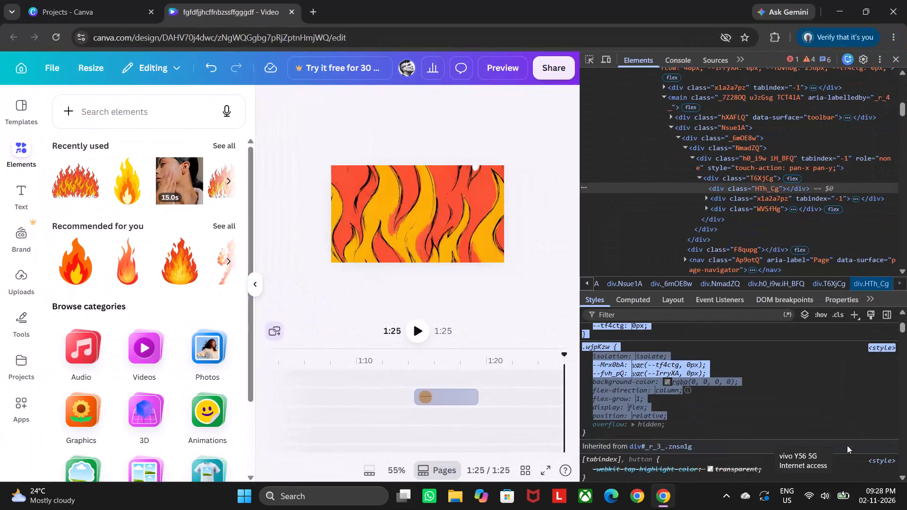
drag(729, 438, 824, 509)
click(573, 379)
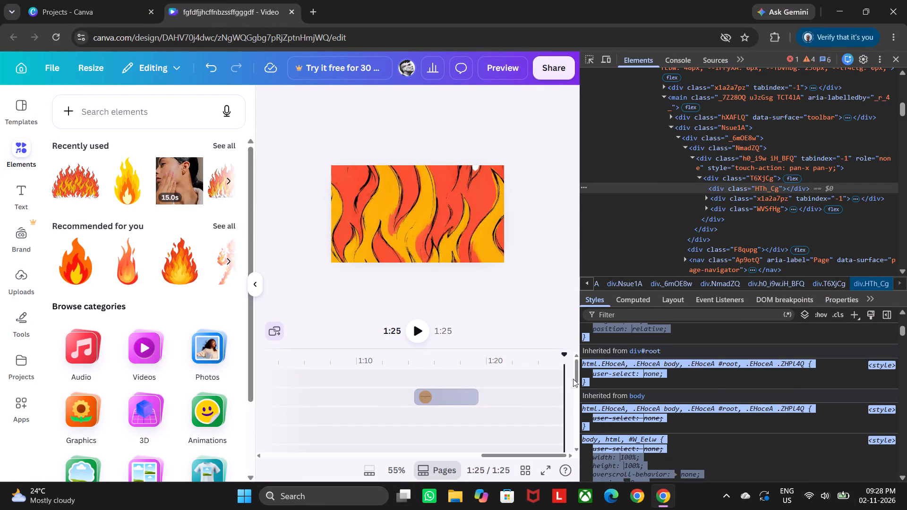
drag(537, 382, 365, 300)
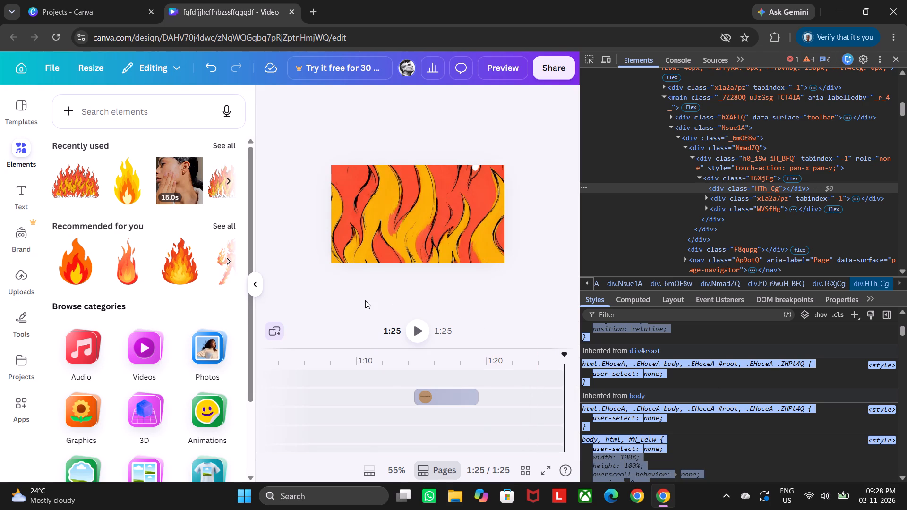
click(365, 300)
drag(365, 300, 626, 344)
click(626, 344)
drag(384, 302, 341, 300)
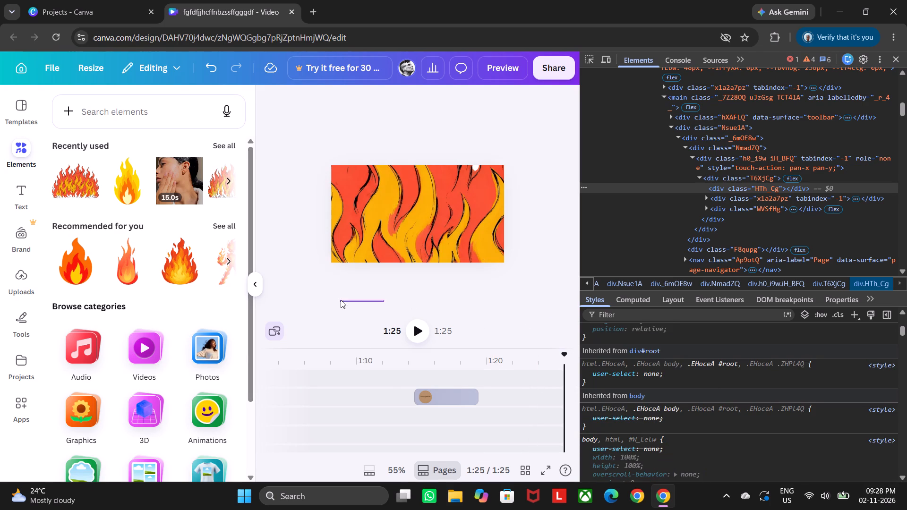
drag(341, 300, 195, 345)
Set the recommended 20.0s black-and-white abstract video from the Videos category as the page background, with the playhead at 1:21.
click(116, 322)
drag(116, 322, 265, 378)
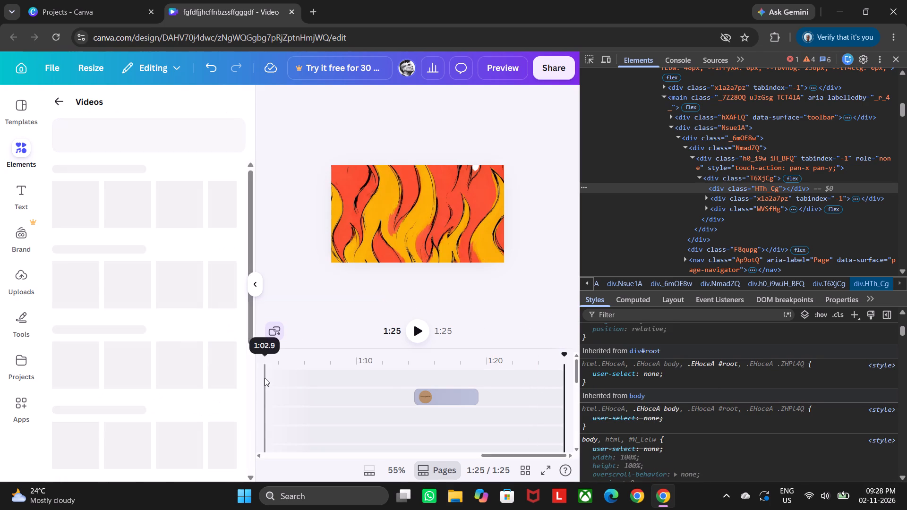
drag(153, 342, 317, 349)
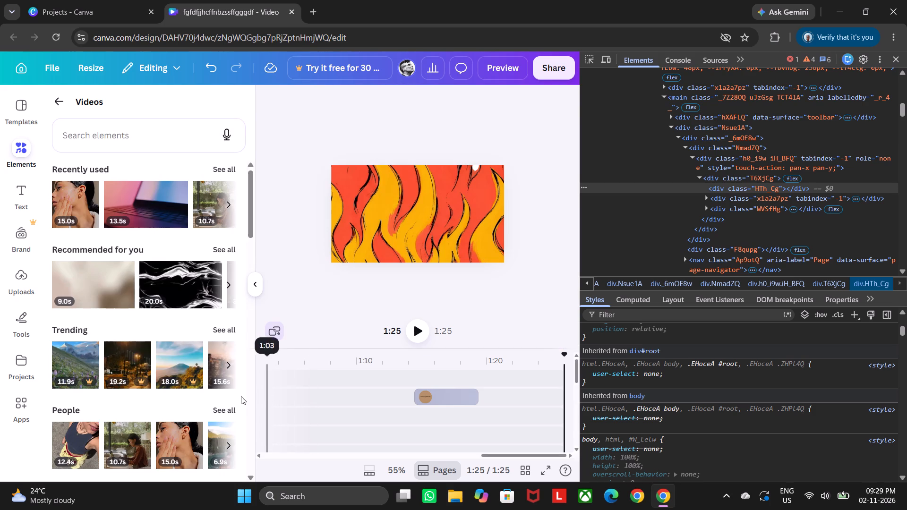
drag(241, 396, 443, 412)
drag(353, 274, 373, 295)
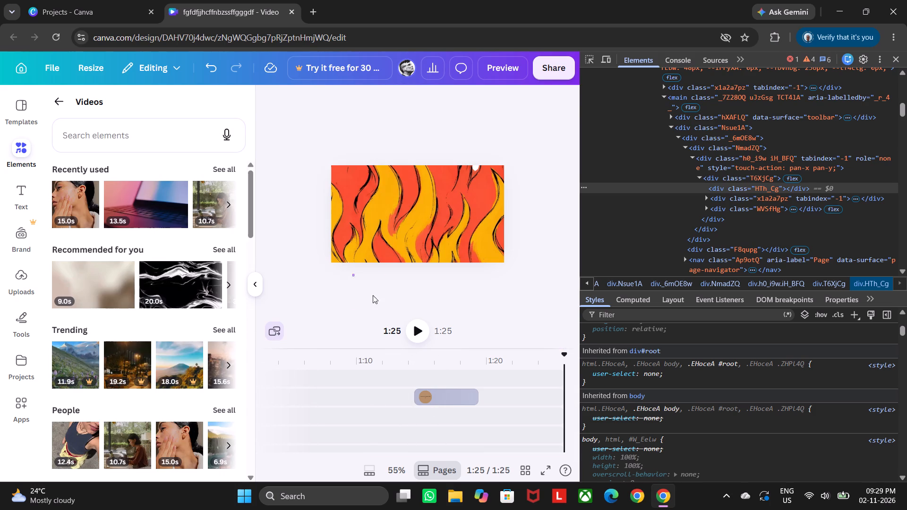
drag(373, 295, 454, 399)
drag(334, 357, 506, 370)
double_click(506, 370)
right_click(502, 367)
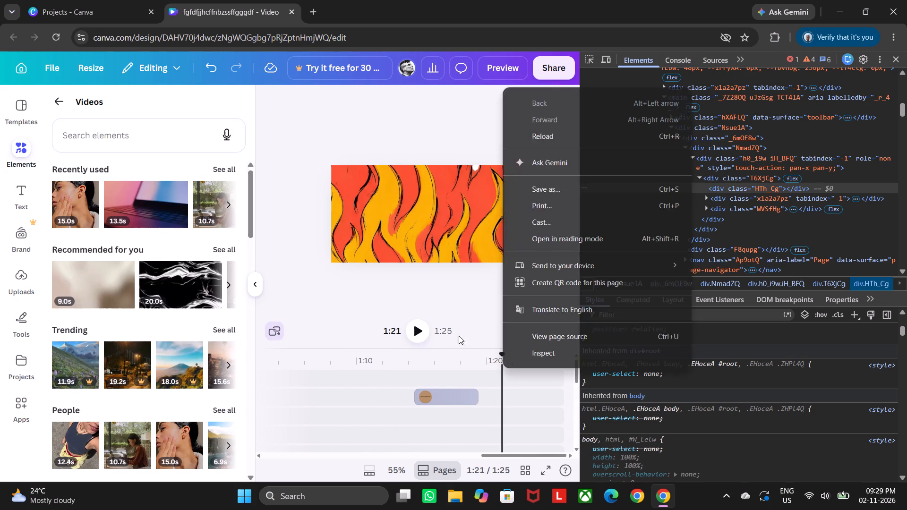
drag(400, 283, 497, 403)
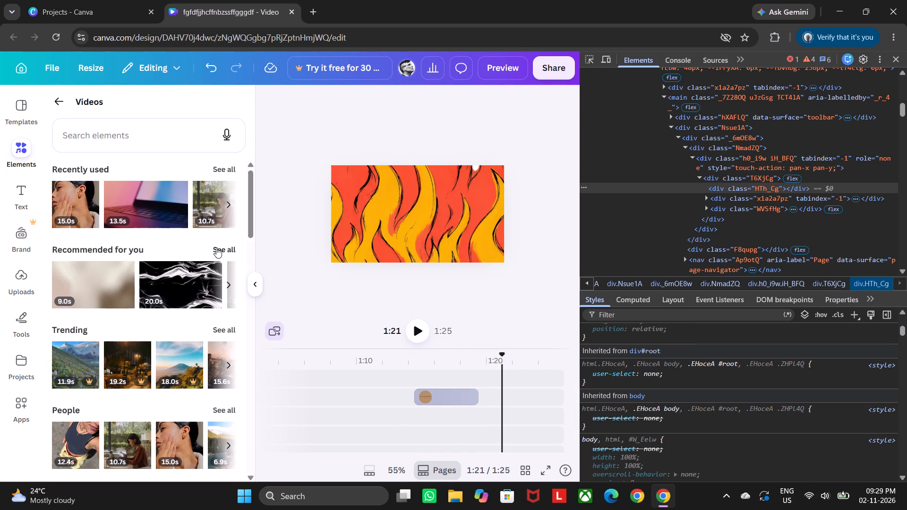
drag(216, 247, 315, 255)
drag(118, 247, 291, 199)
drag(291, 199, 317, 198)
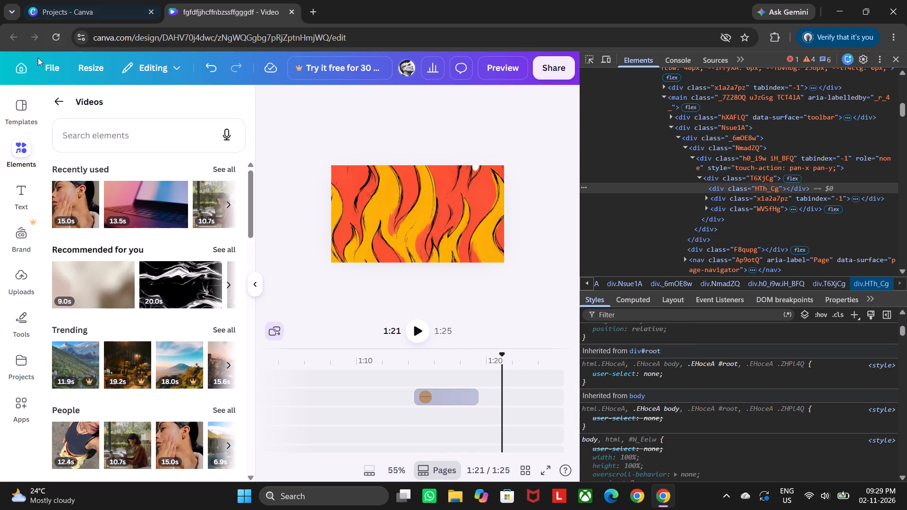
drag(50, 250, 345, 152)
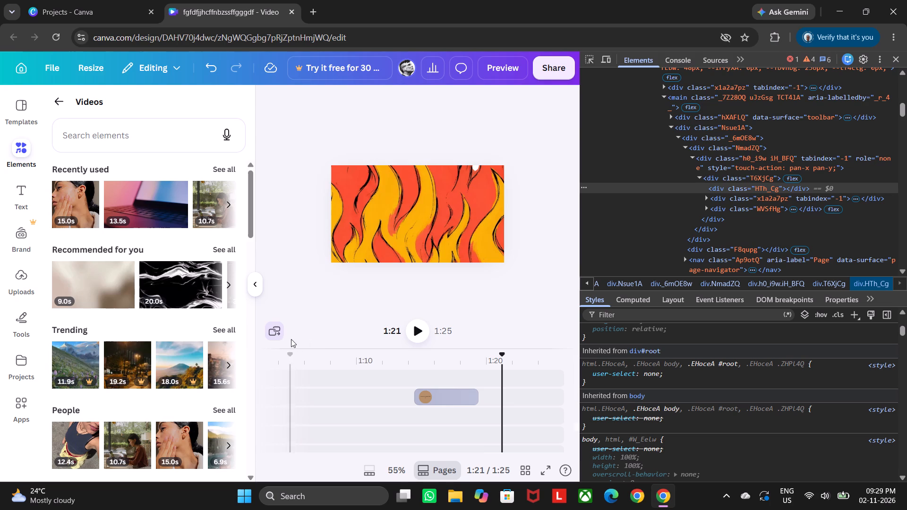
drag(188, 276, 407, 170)
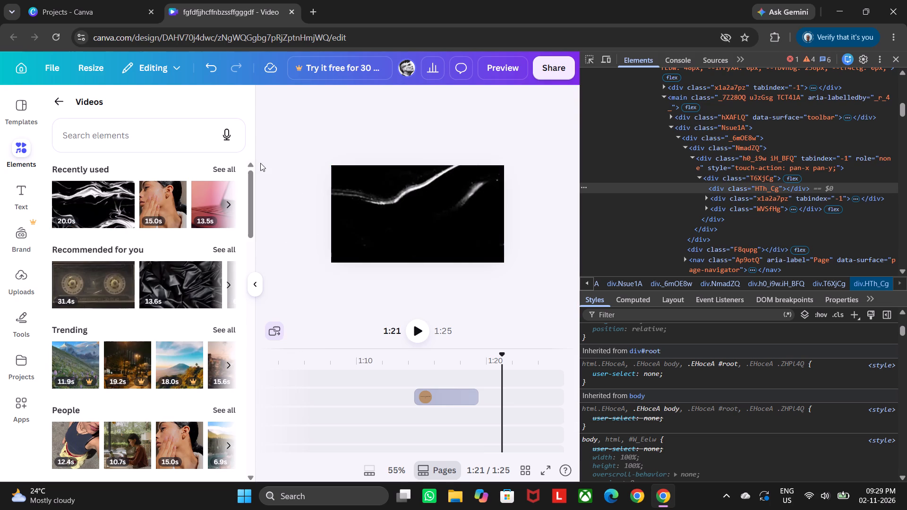
Add the trending 18.0s mountain landscape video to the centre of the canvas at 1:21.
drag(176, 354, 408, 215)
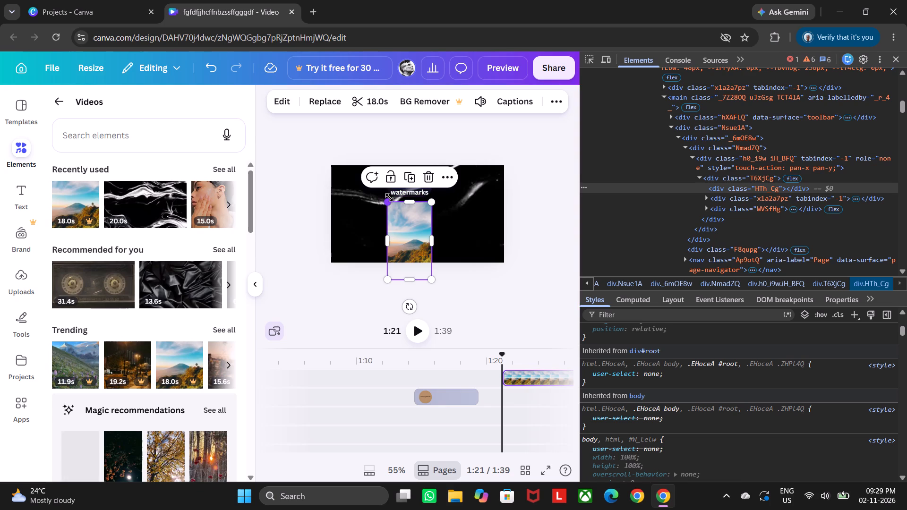
Enlarge the mountain video to a height of about 1,849 and widen it on both sides until it covers the whole canvas.
drag(389, 197, 225, 67)
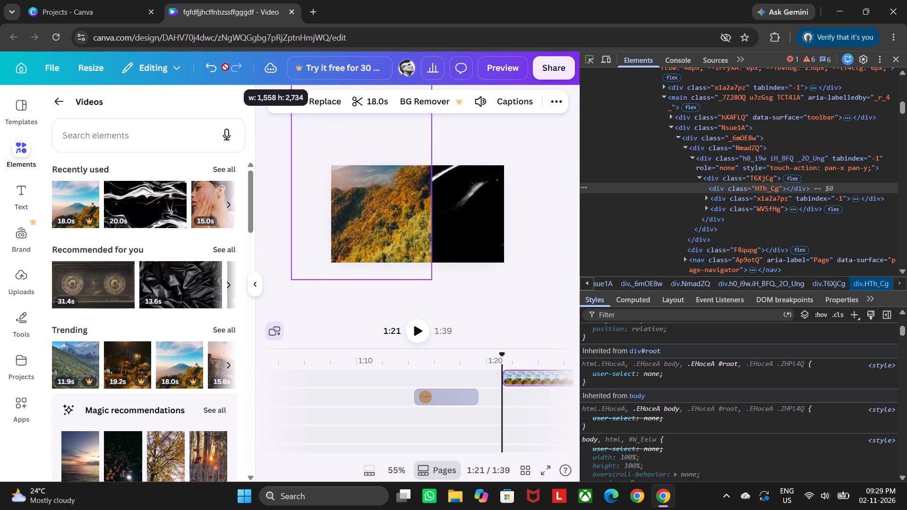
drag(225, 67, 296, 133)
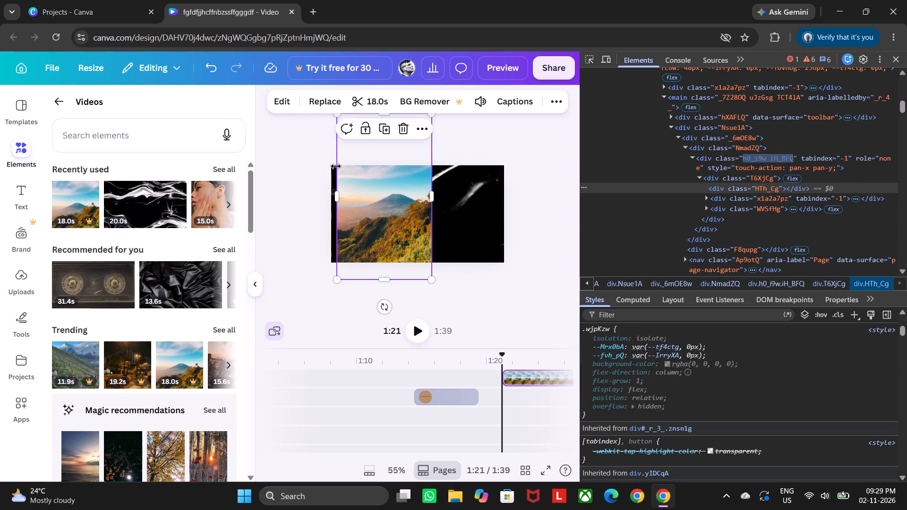
drag(337, 196, 321, 196)
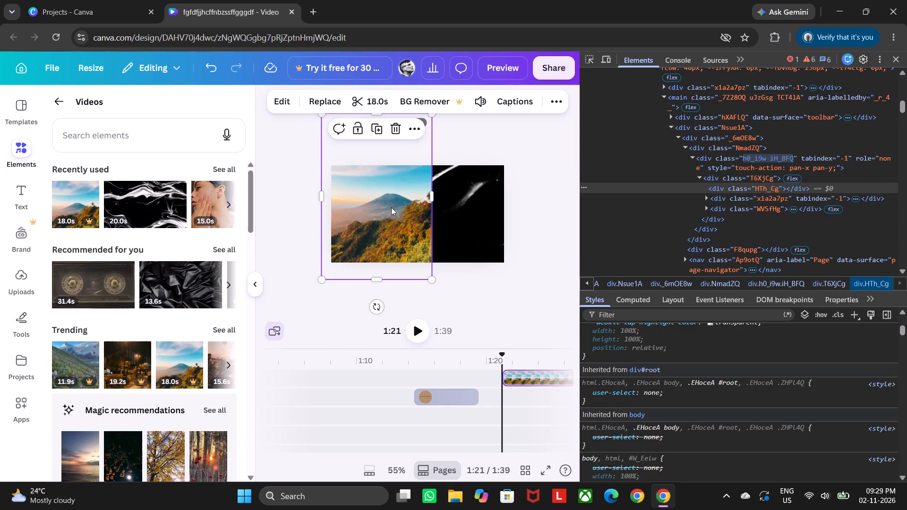
drag(432, 195, 494, 191)
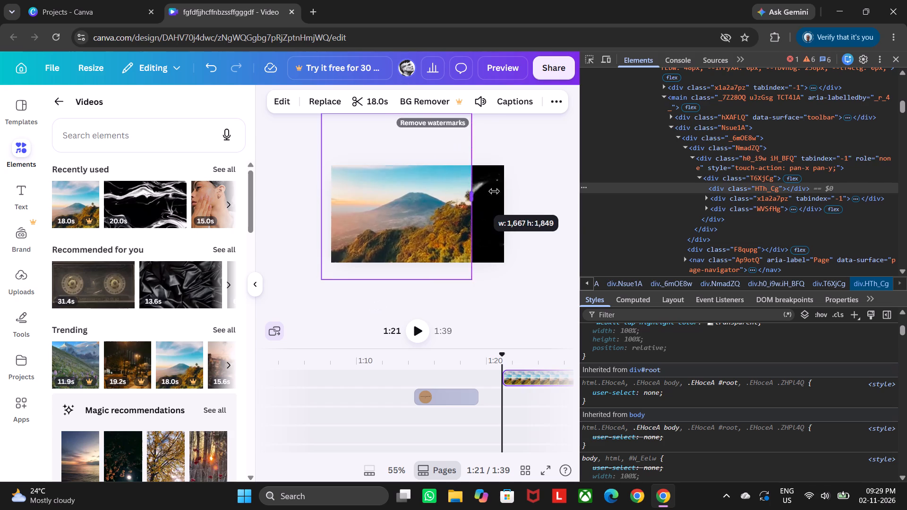
drag(494, 191, 322, 174)
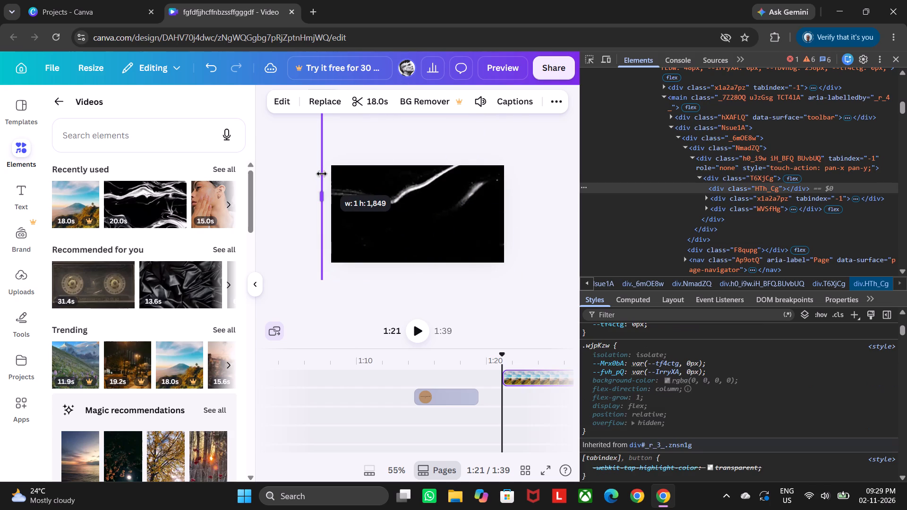
drag(322, 174, 906, 15)
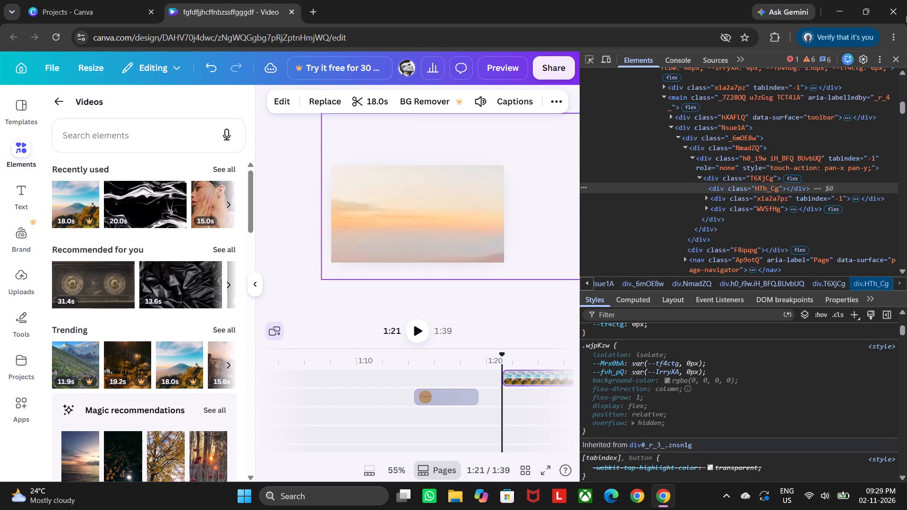
drag(906, 15, 392, 176)
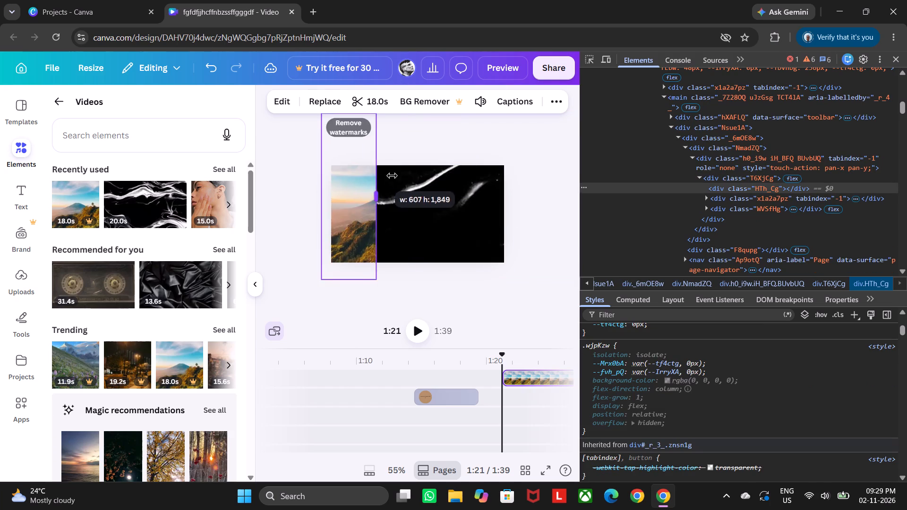
drag(392, 176, 508, 219)
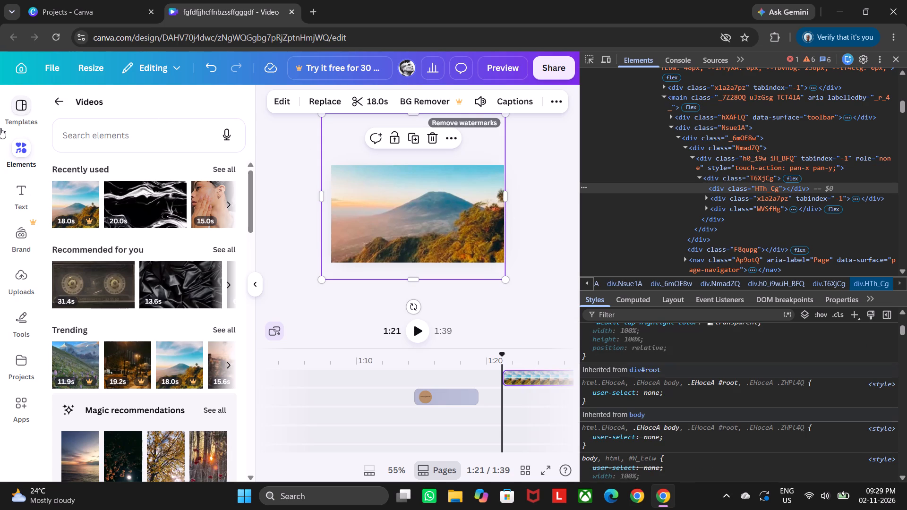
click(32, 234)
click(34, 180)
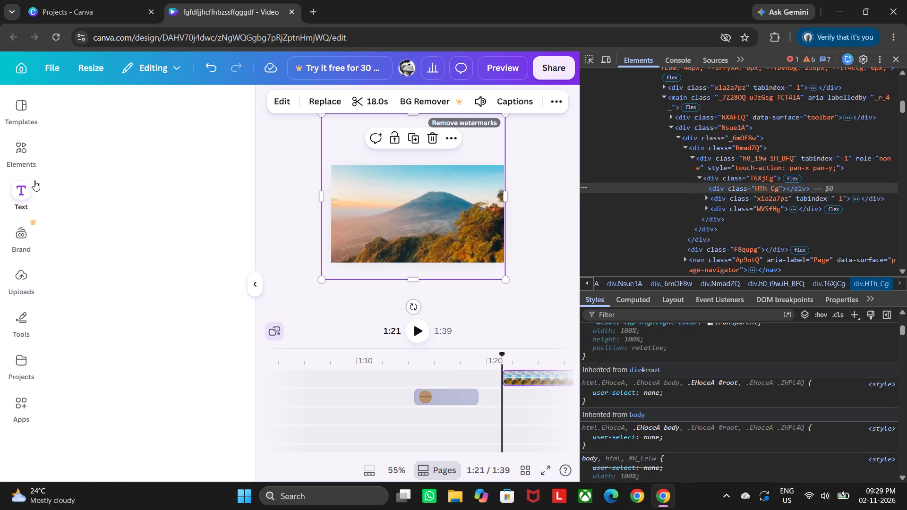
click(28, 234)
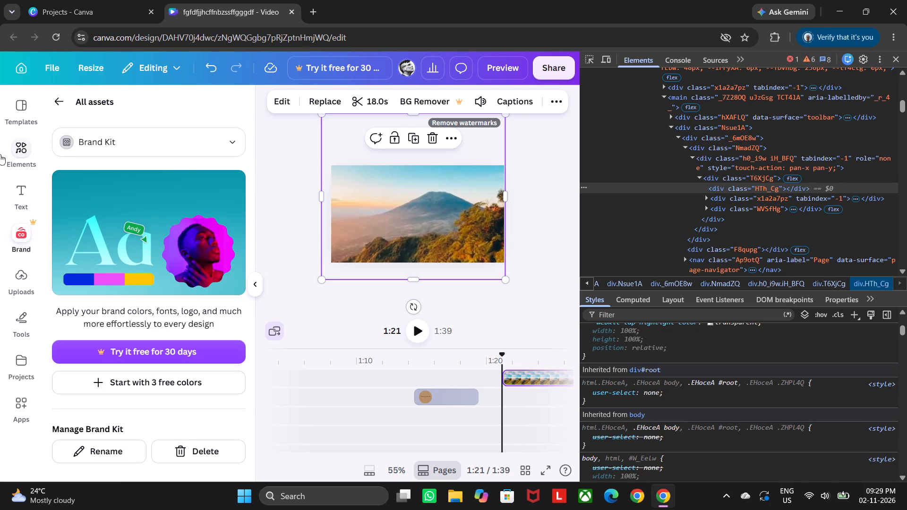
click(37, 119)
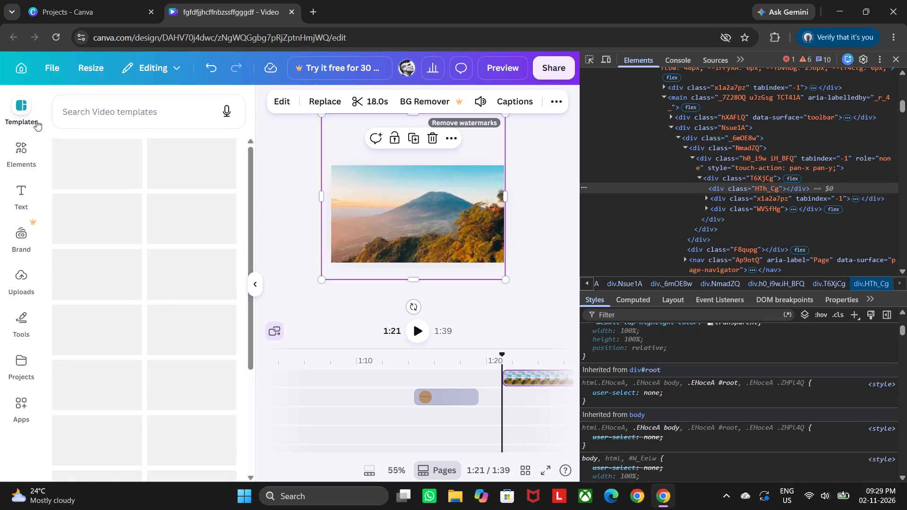
Resize the mountain video from its lower-left corner to a width of about 2,029, keeping the canvas covered.
click(26, 147)
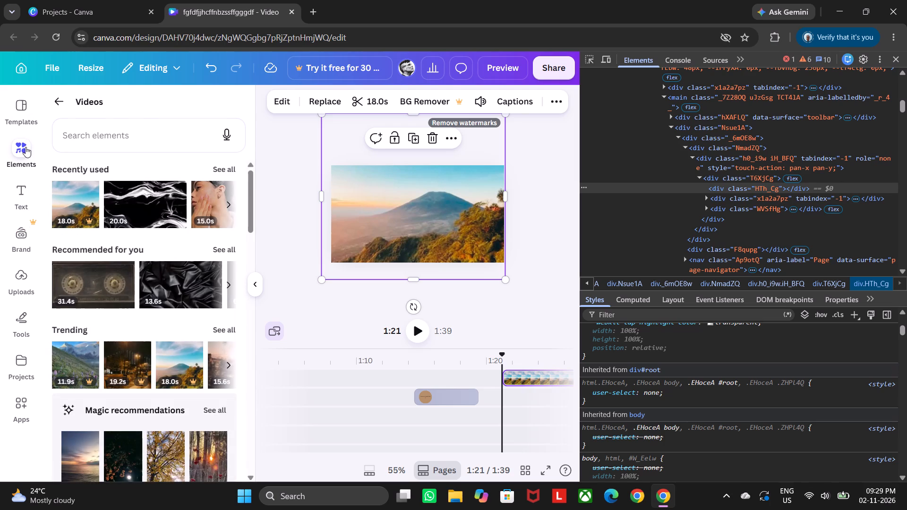
click(23, 318)
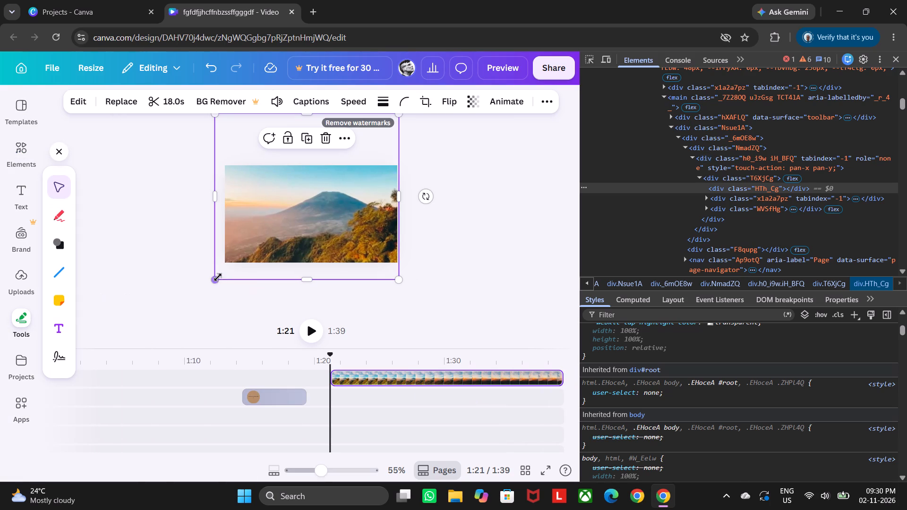
drag(216, 278, 72, 446)
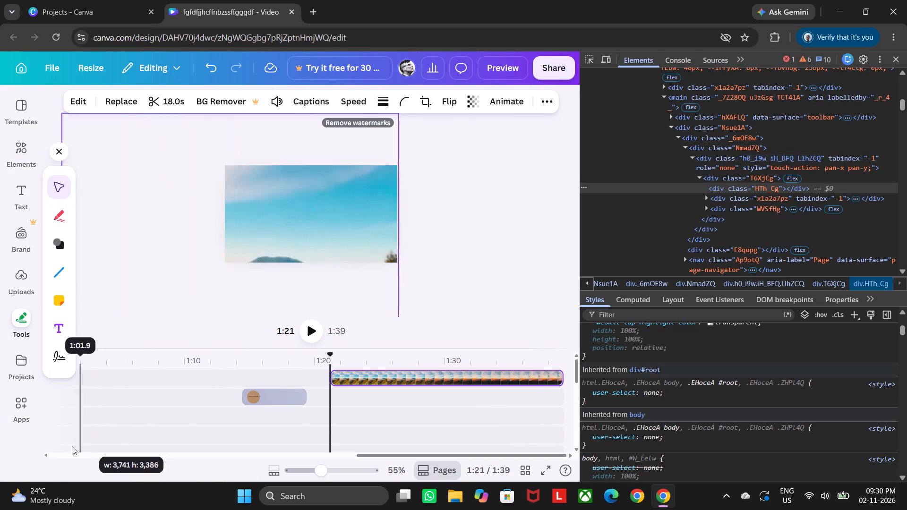
drag(72, 446, 211, 254)
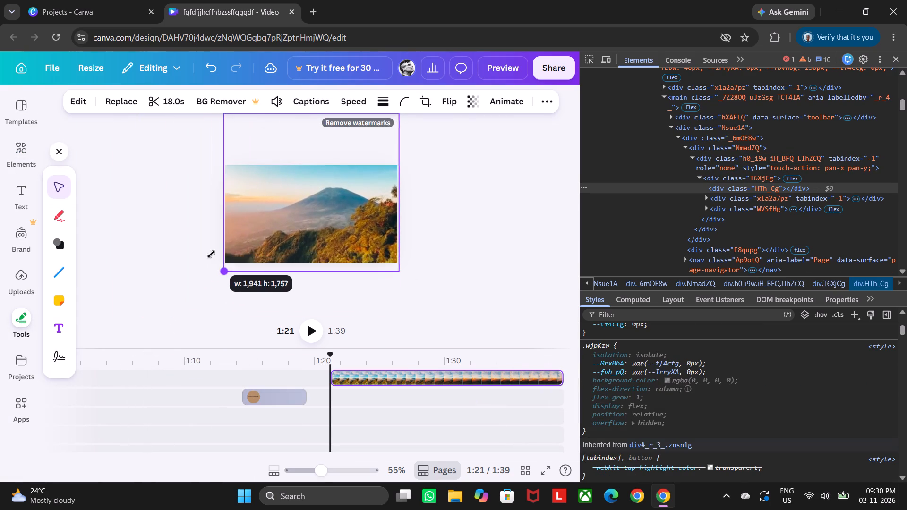
drag(211, 254, 204, 261)
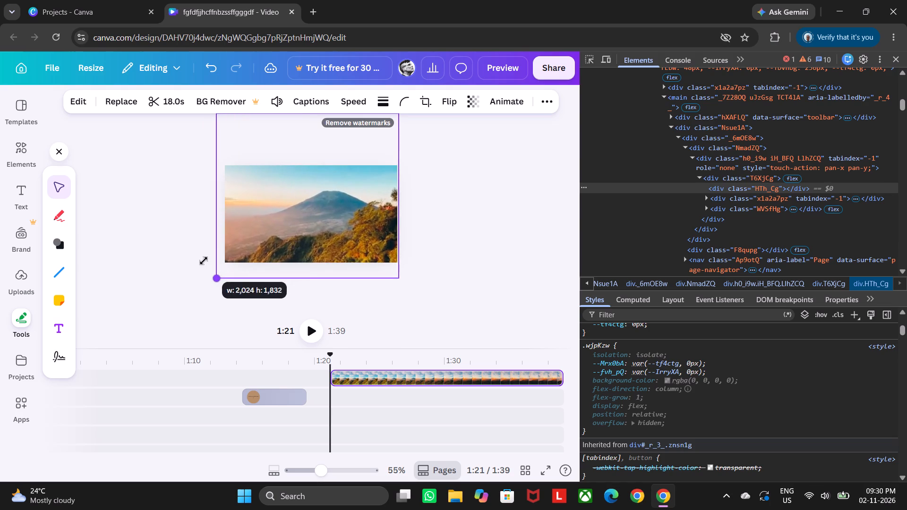
drag(204, 261, 204, 262)
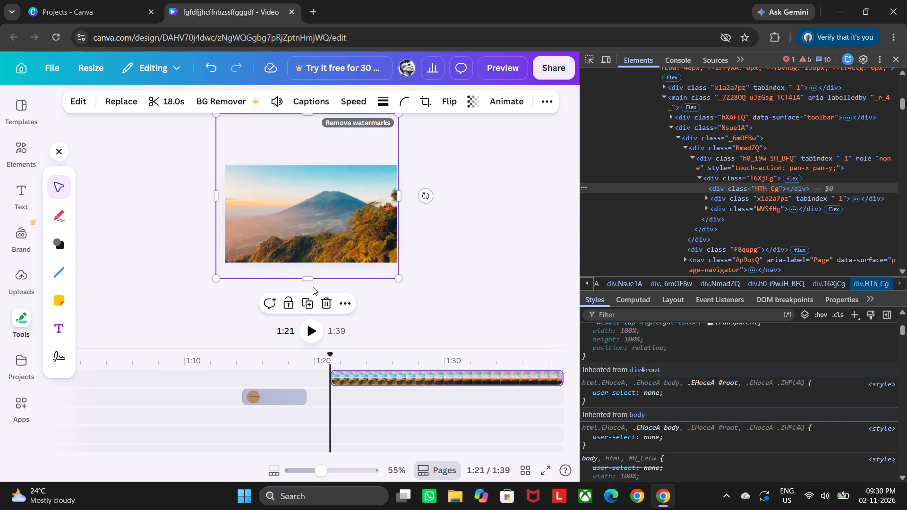
Adjust the mountain video's bottom edge until it extends far below the canvas, with the width kept at 2,029.
drag(309, 281, 318, 167)
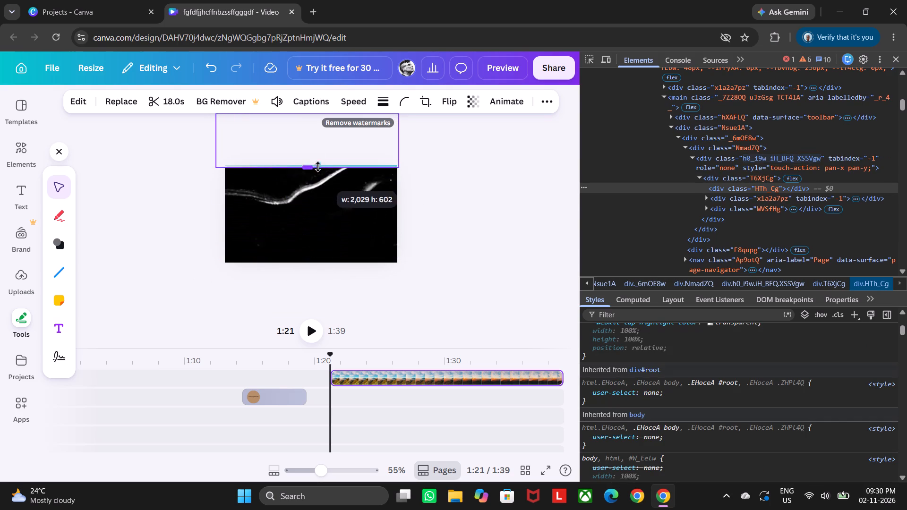
drag(318, 167, 329, 155)
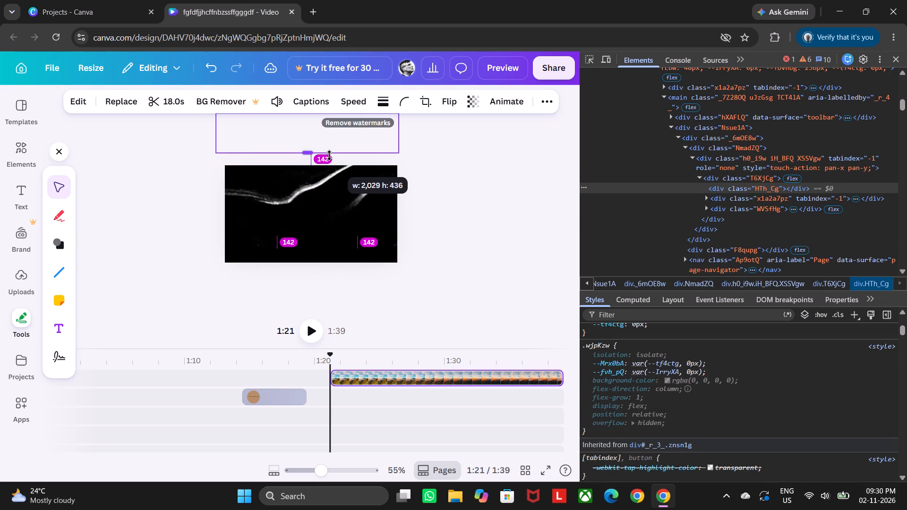
drag(329, 155, 320, 279)
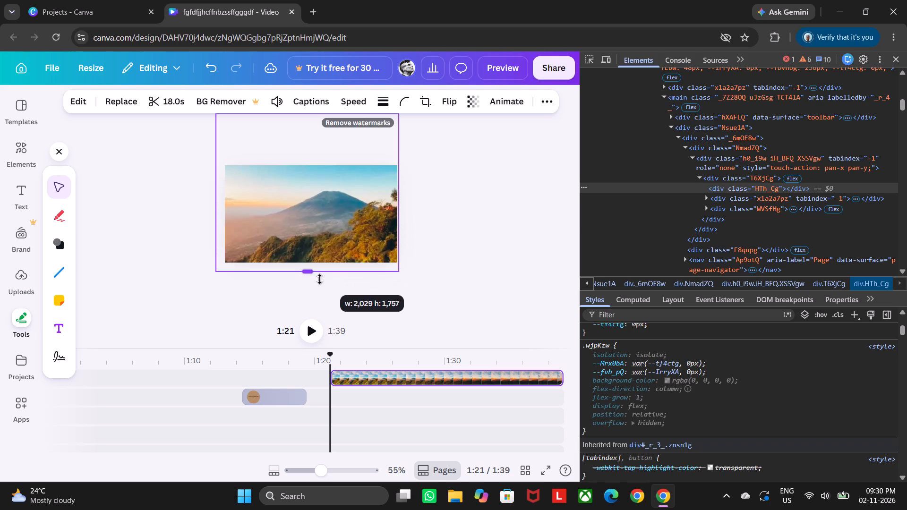
drag(320, 279, 350, 166)
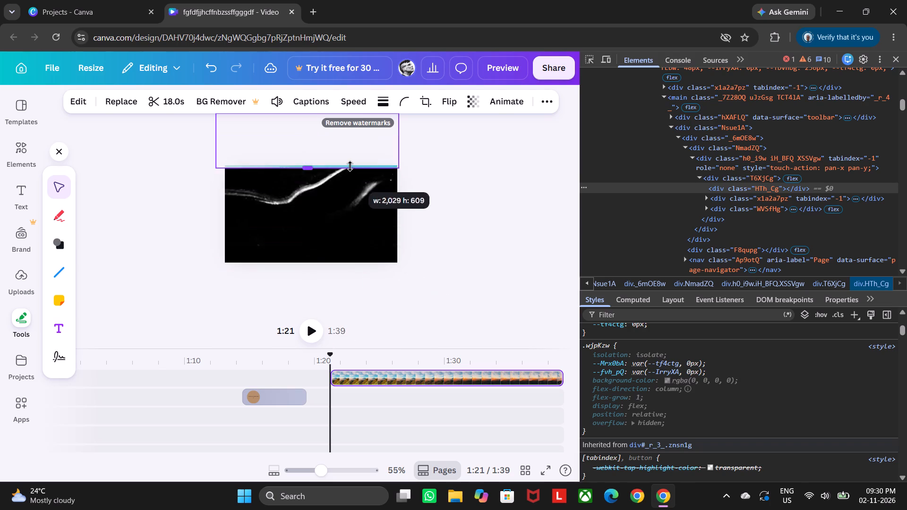
drag(350, 166, 368, 210)
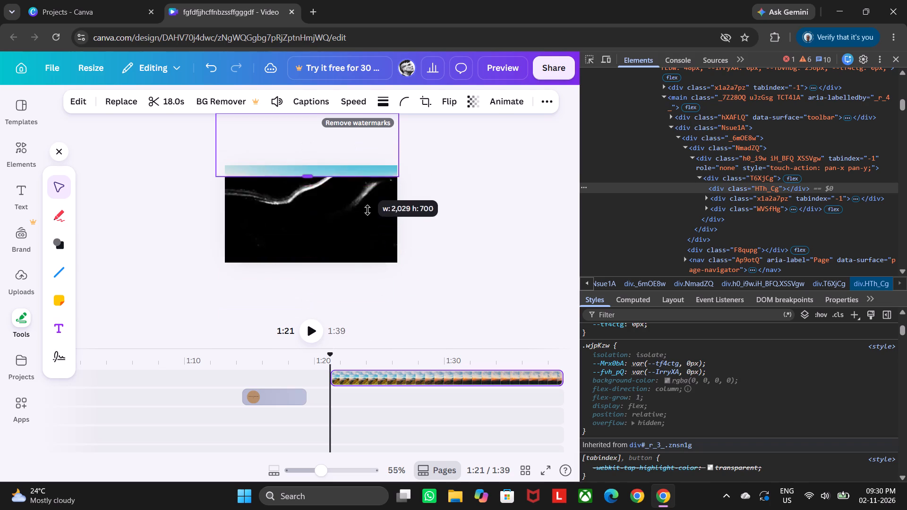
drag(368, 210, 352, 179)
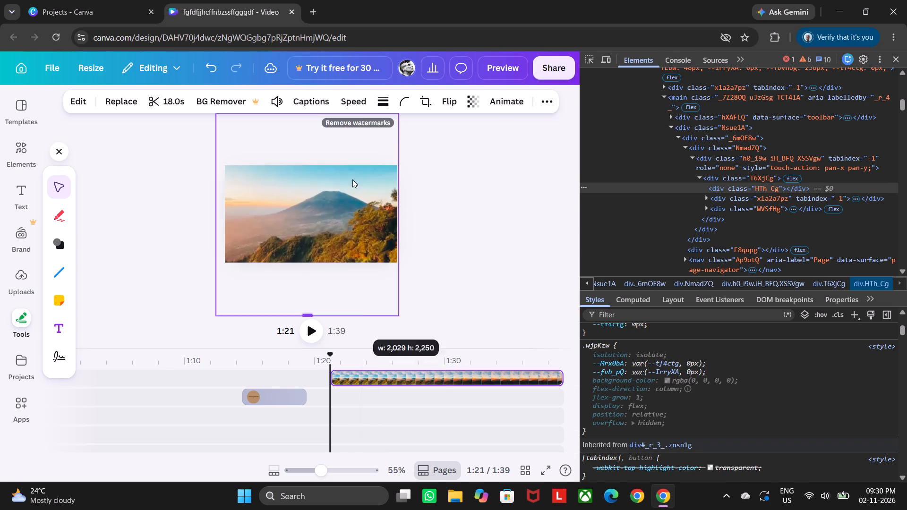
drag(352, 179, 354, 366)
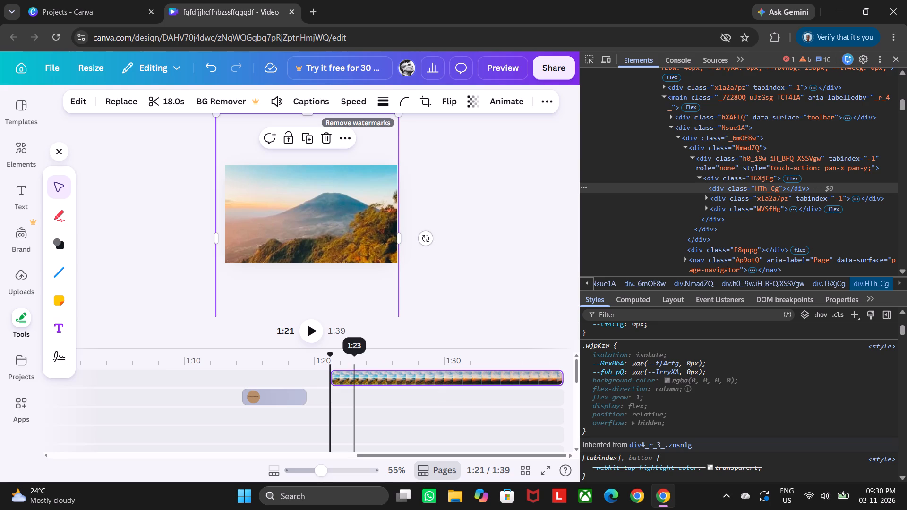
Insert the existing fgfdfjjhcffnbzssffggg… video design from Your projects into the current design.
click(24, 373)
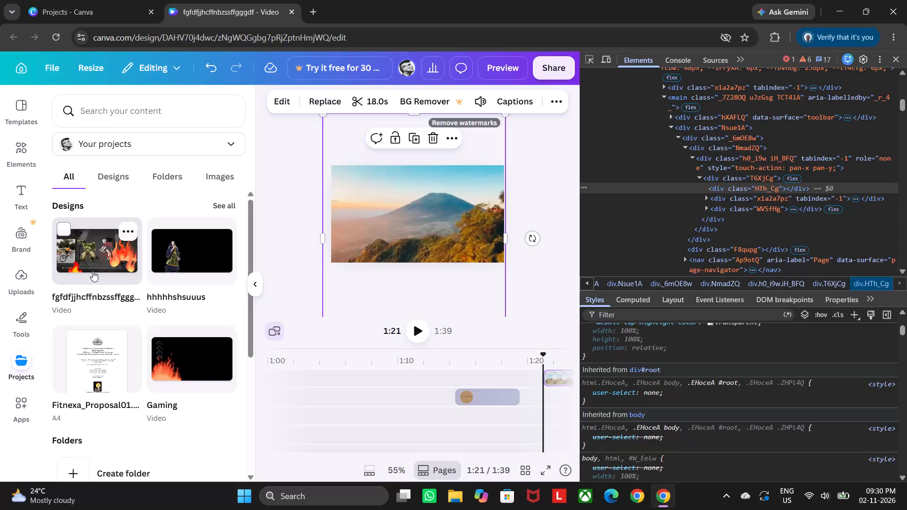
drag(93, 271, 403, 241)
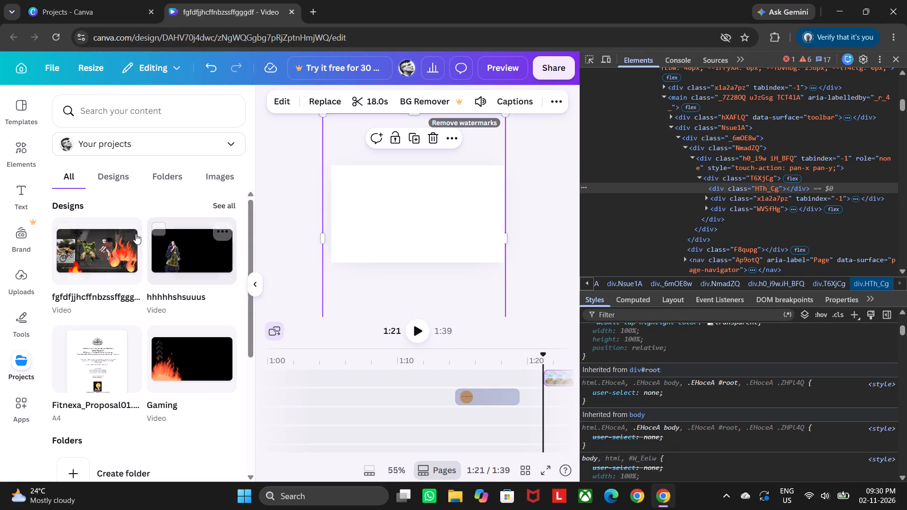
Add the recently used 18.0s mountain video again, onto the right half of the canvas at 1:21.
click(34, 276)
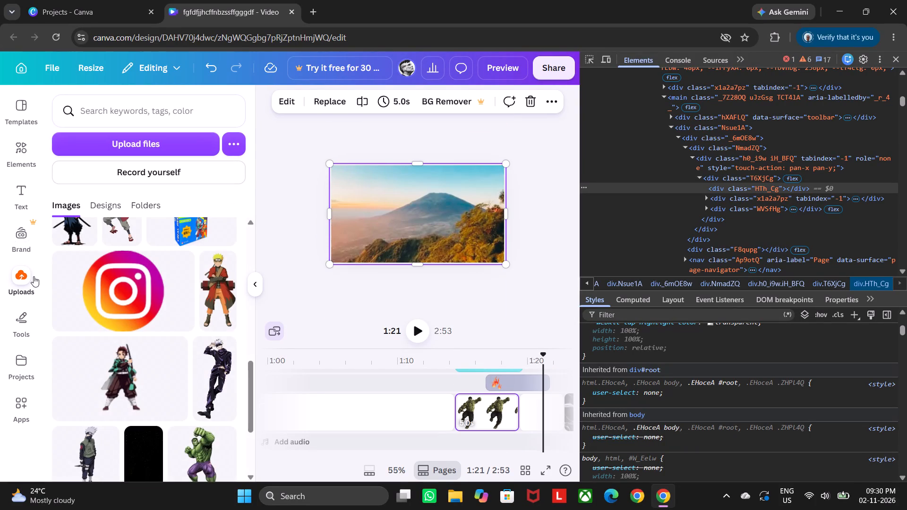
click(17, 415)
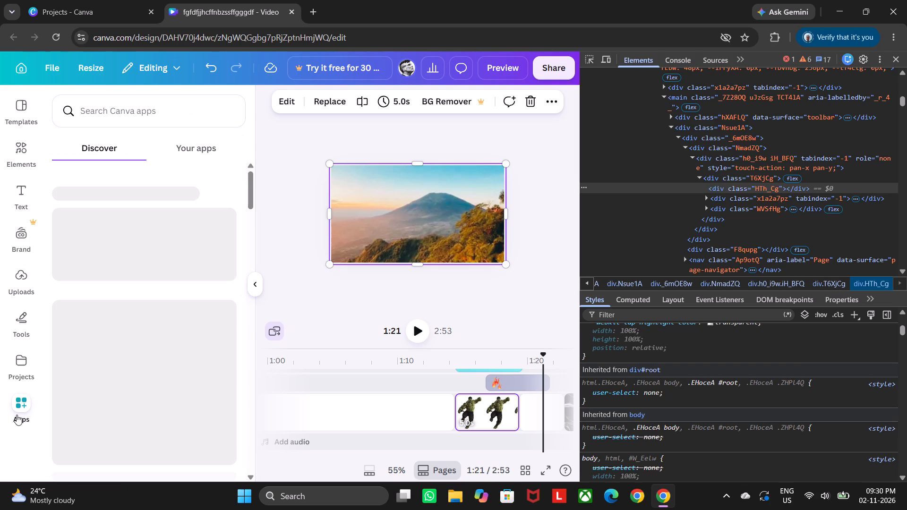
click(23, 161)
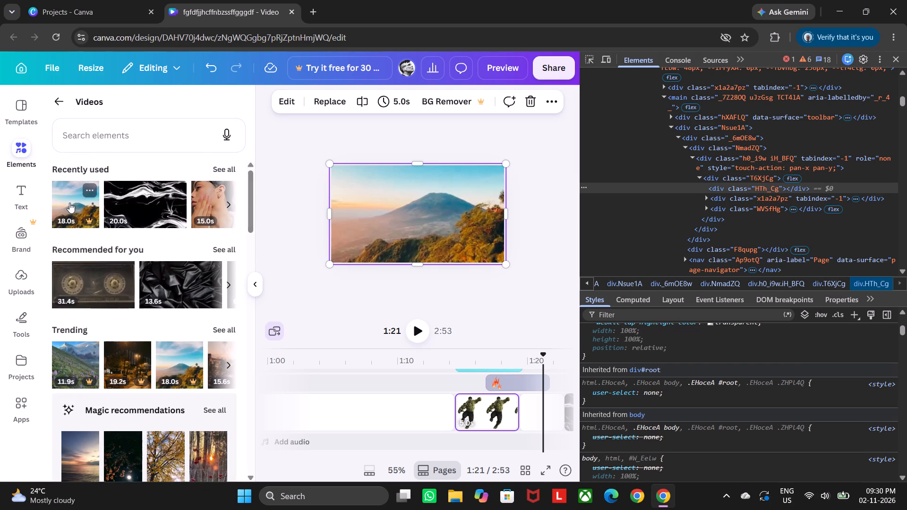
drag(69, 203, 445, 202)
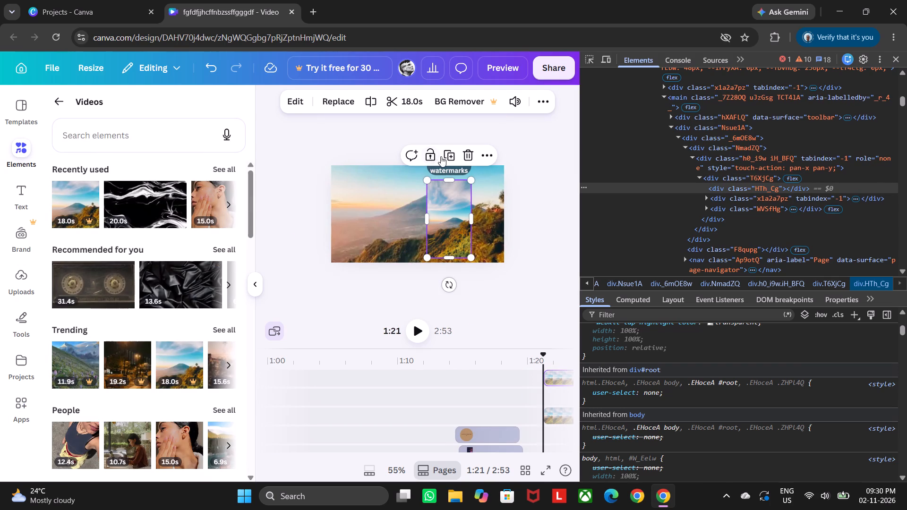
Widen the new mountain video leftwards and move it up to slightly overlap the canvas's upper-left corner.
drag(421, 182, 413, 178)
drag(413, 178, 325, 166)
click(377, 198)
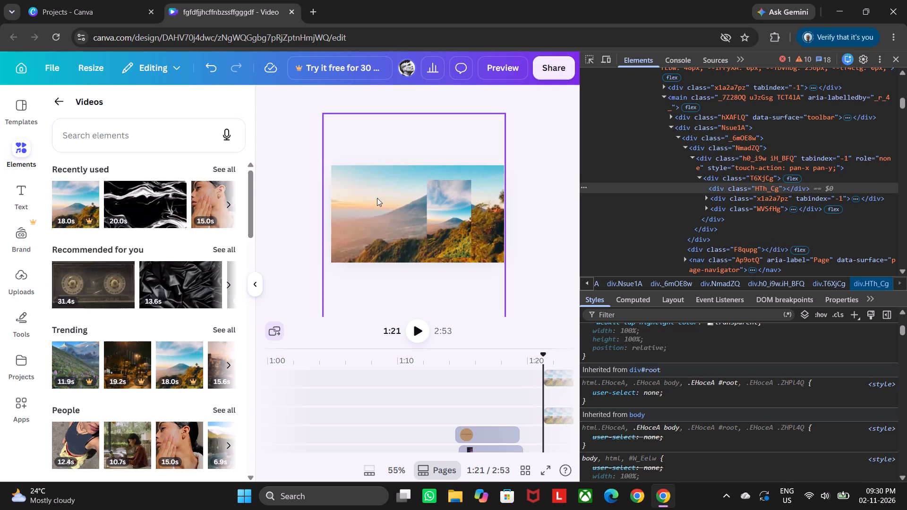
click(434, 219)
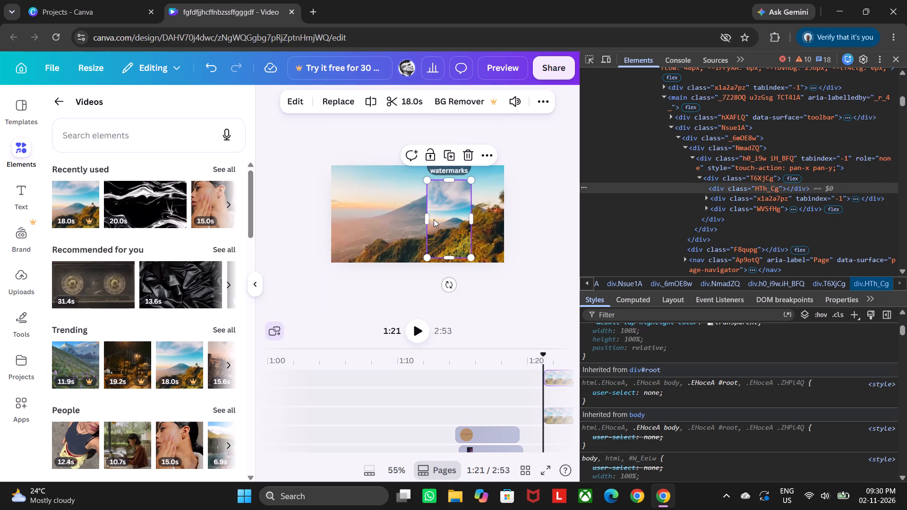
drag(420, 215, 380, 200)
drag(380, 200, 435, 210)
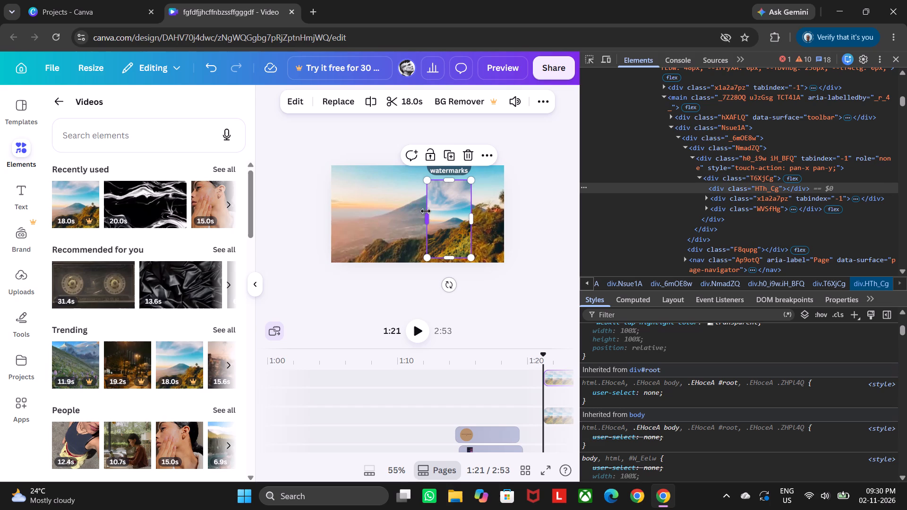
drag(426, 211, 314, 187)
drag(387, 192, 405, 174)
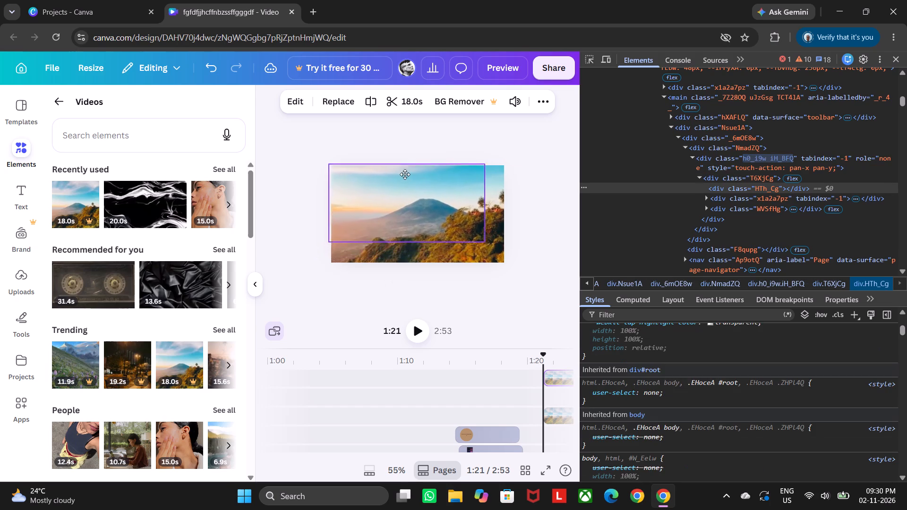
drag(405, 174, 395, 175)
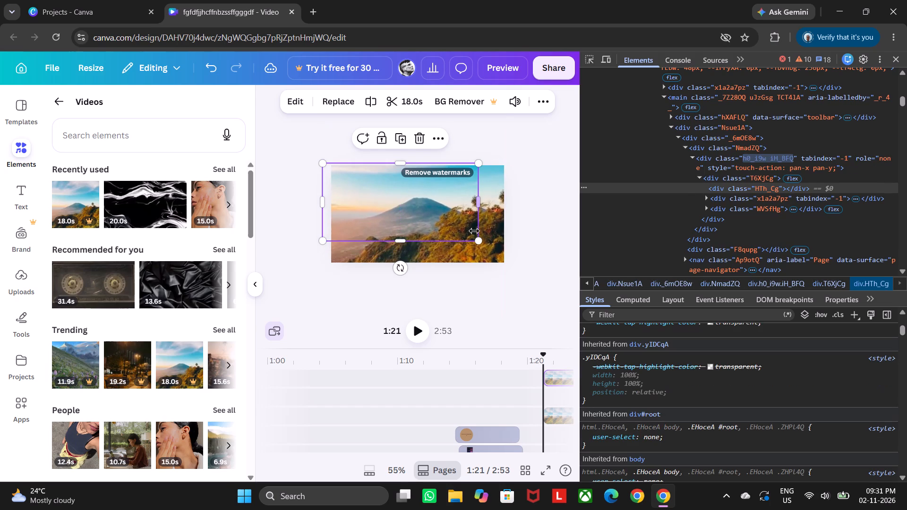
Stretch the new mountain video to about 2,567 wide and extend its bottom edge well below the canvas, covering the whole canvas.
drag(474, 231, 503, 263)
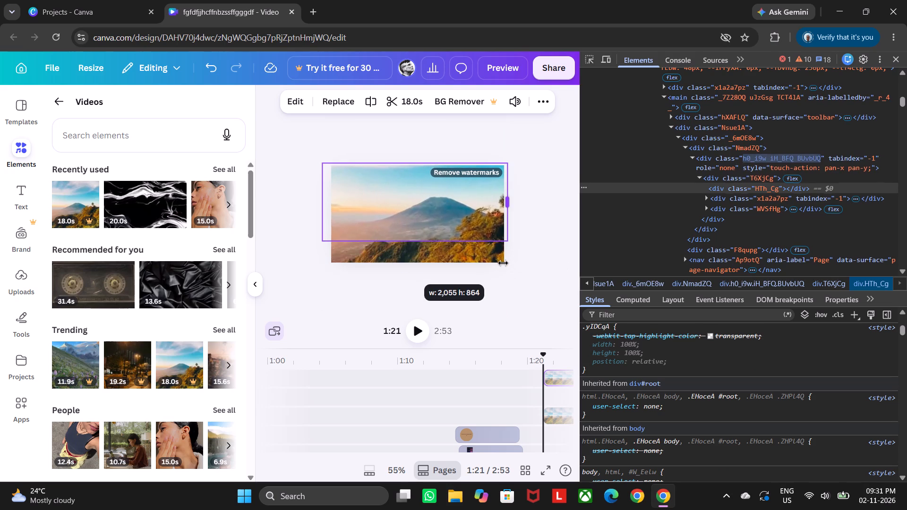
drag(503, 263, 549, 366)
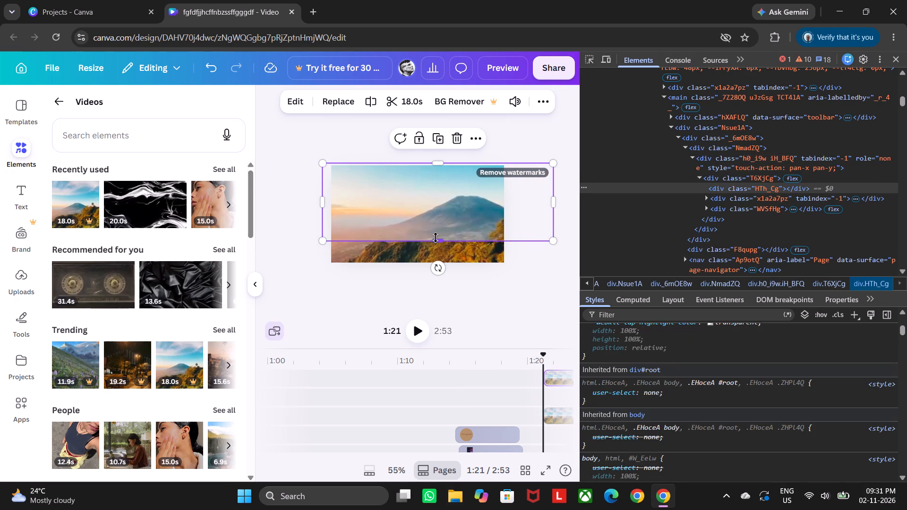
drag(436, 238, 418, 389)
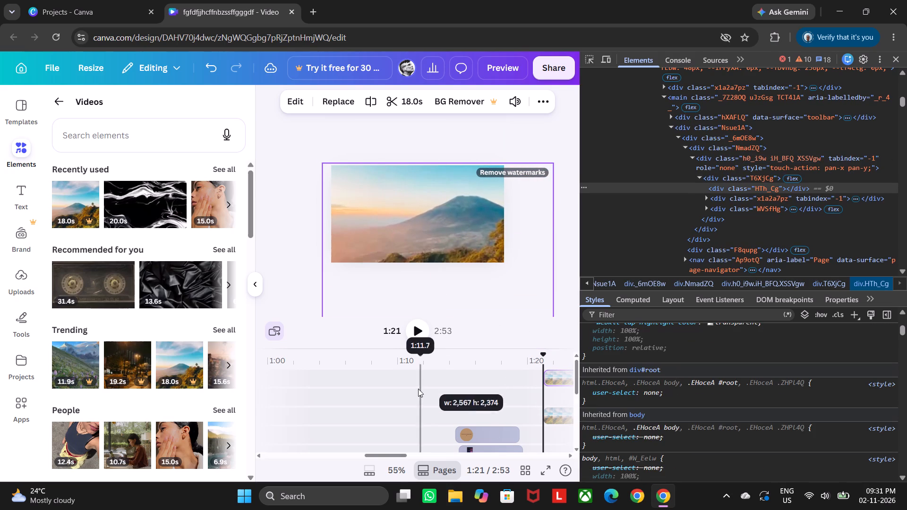
drag(418, 389, 418, 509)
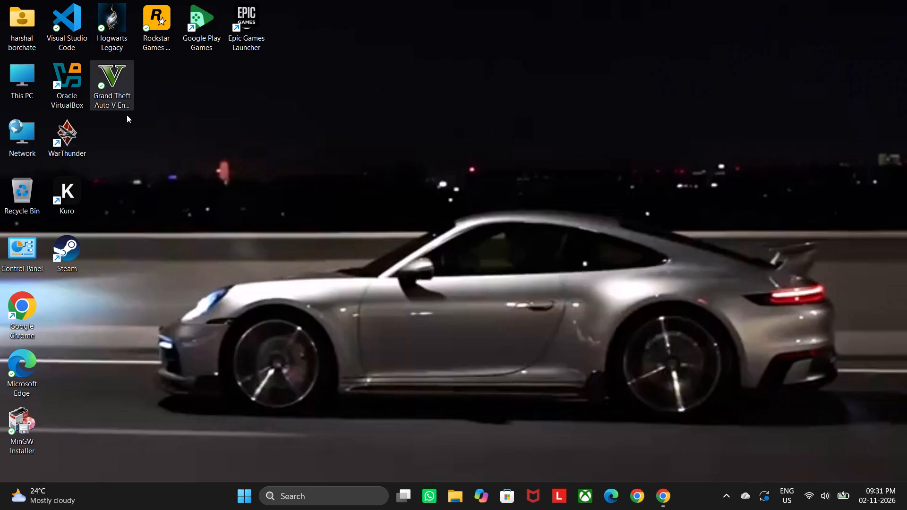
Switch to the desktop and open Kuro.
double_click(76, 187)
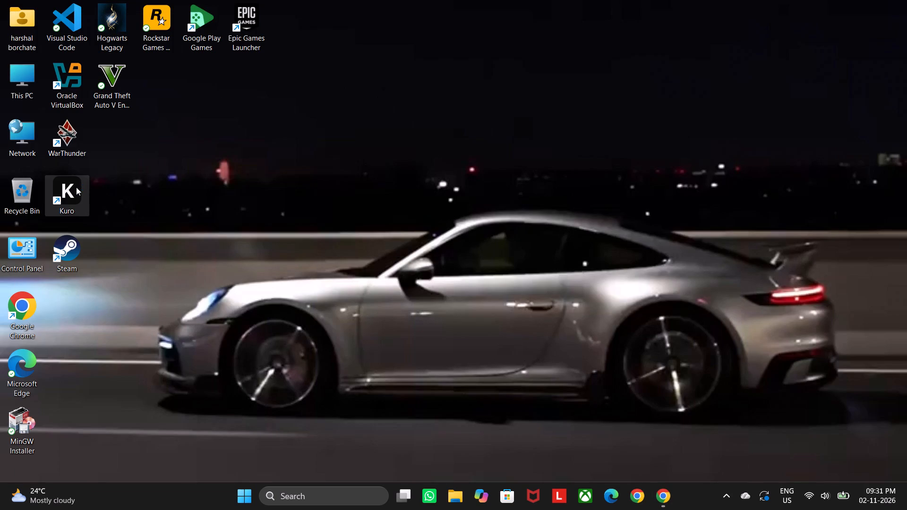